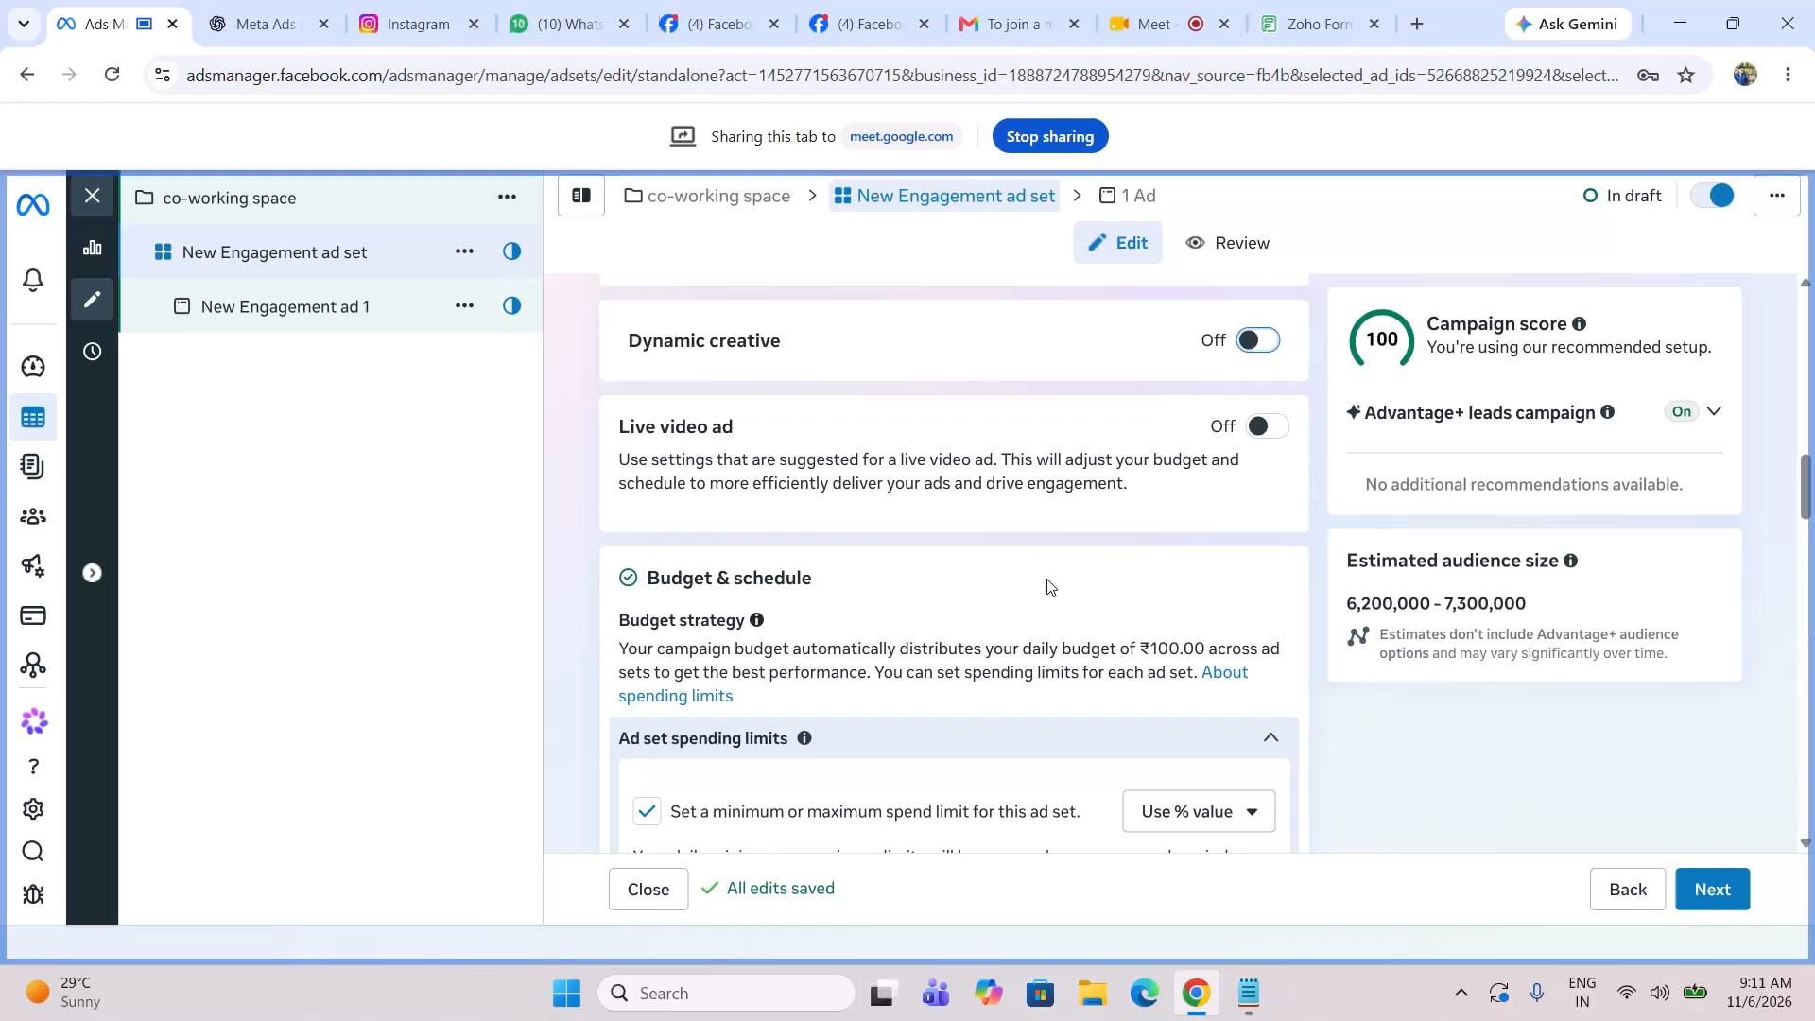
# Enable an end date in the ad set's schedule and set it to 13 November 2026.
pyautogui.scroll(-1, 1102, 575)
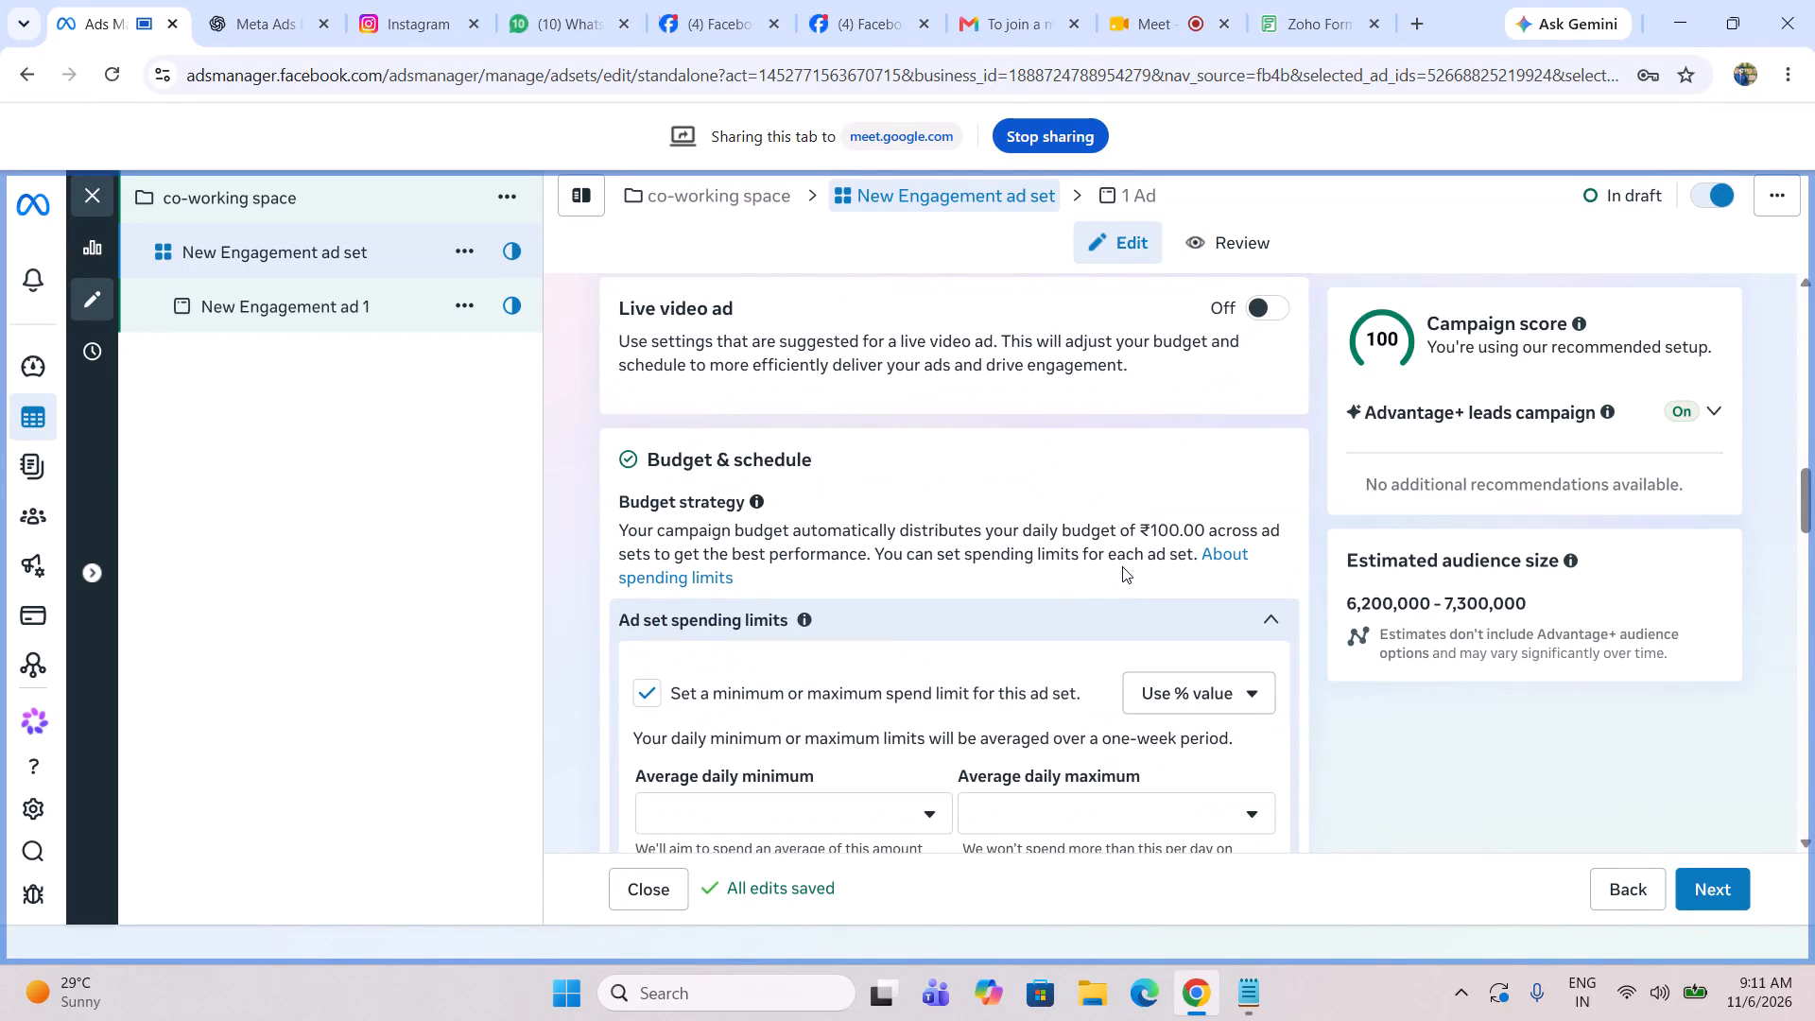
pyautogui.scroll(-1, 1010, 541)
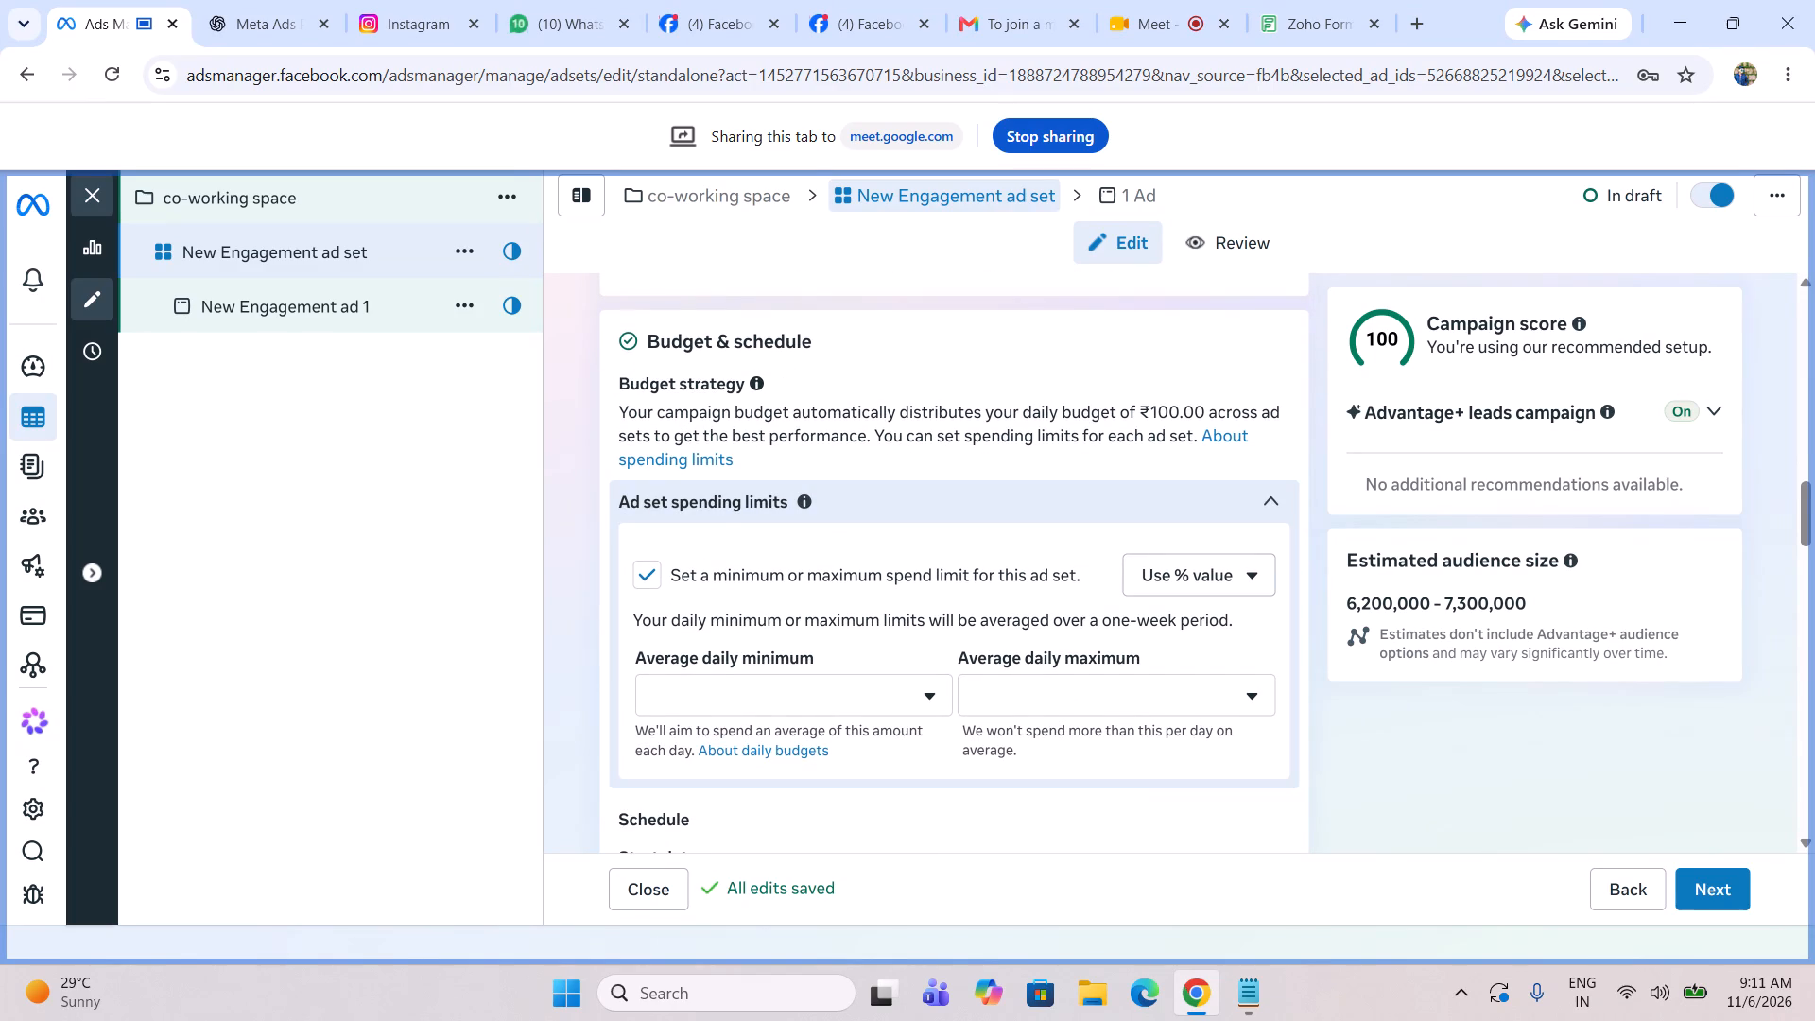
pyautogui.moveTo(1205, 411); pyautogui.dragTo(1187, 415)
pyautogui.moveTo(1187, 415); pyautogui.dragTo(610, 407)
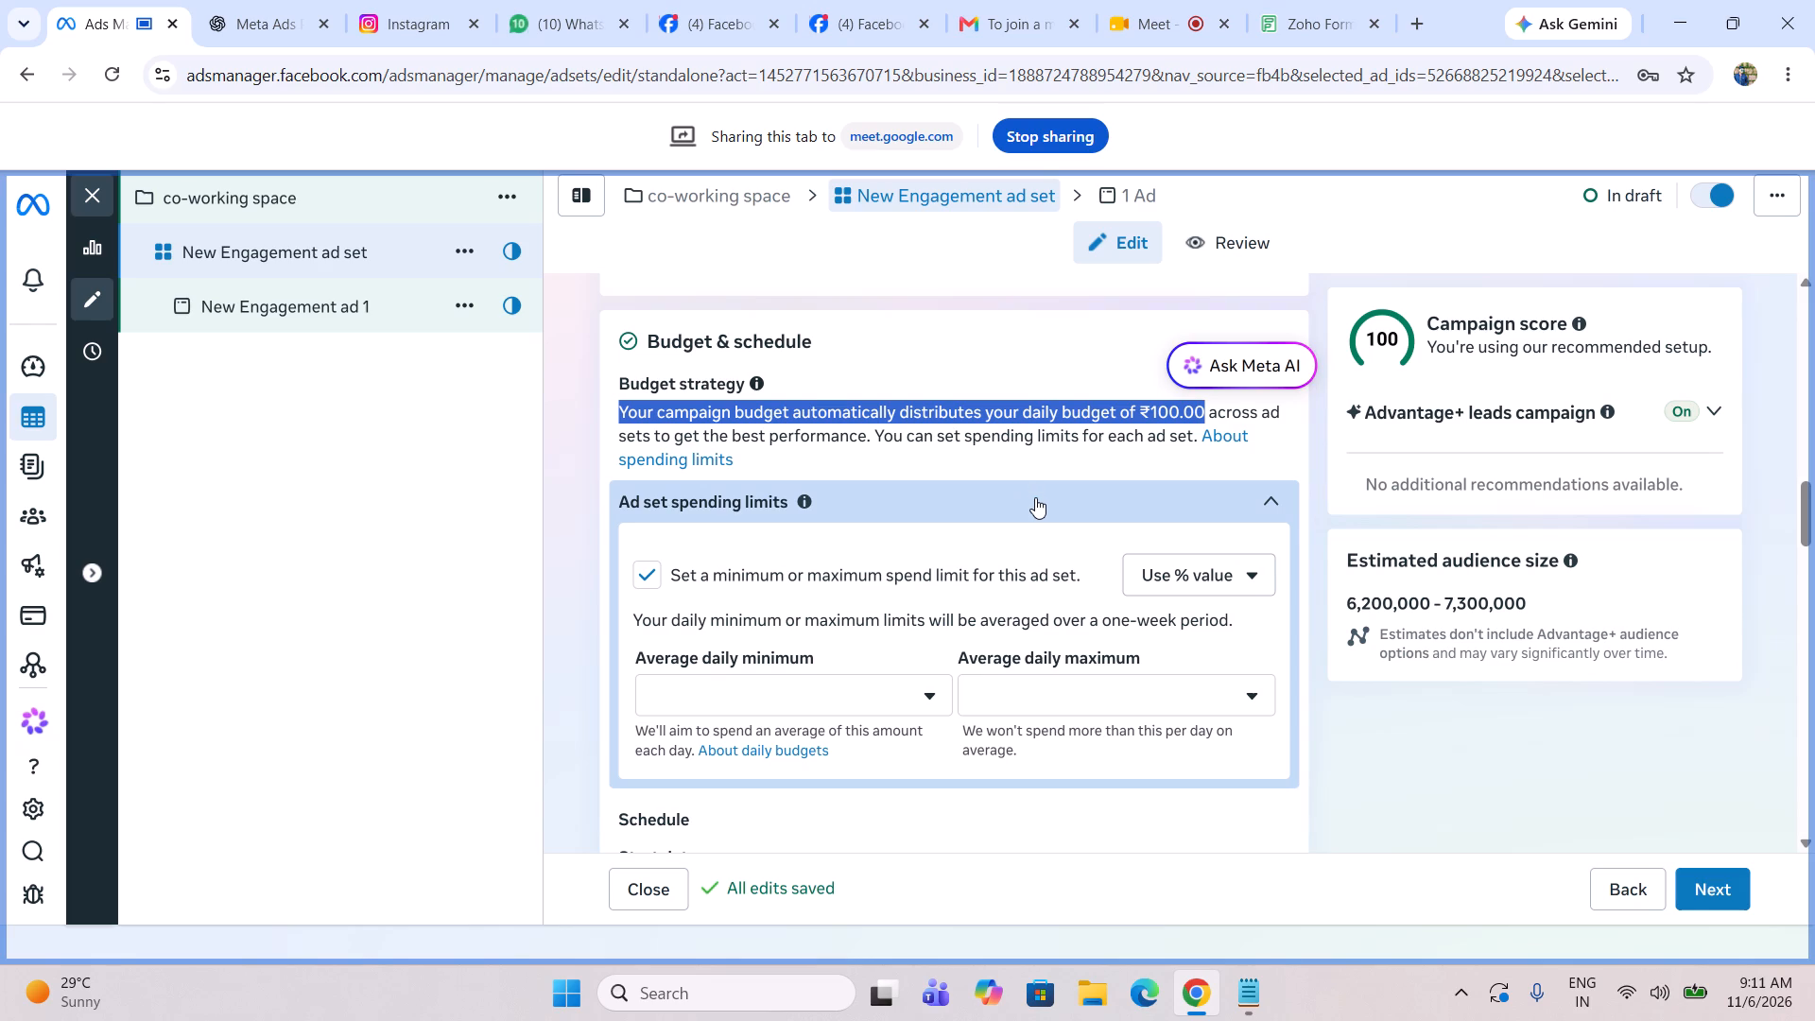
pyautogui.click(1048, 457)
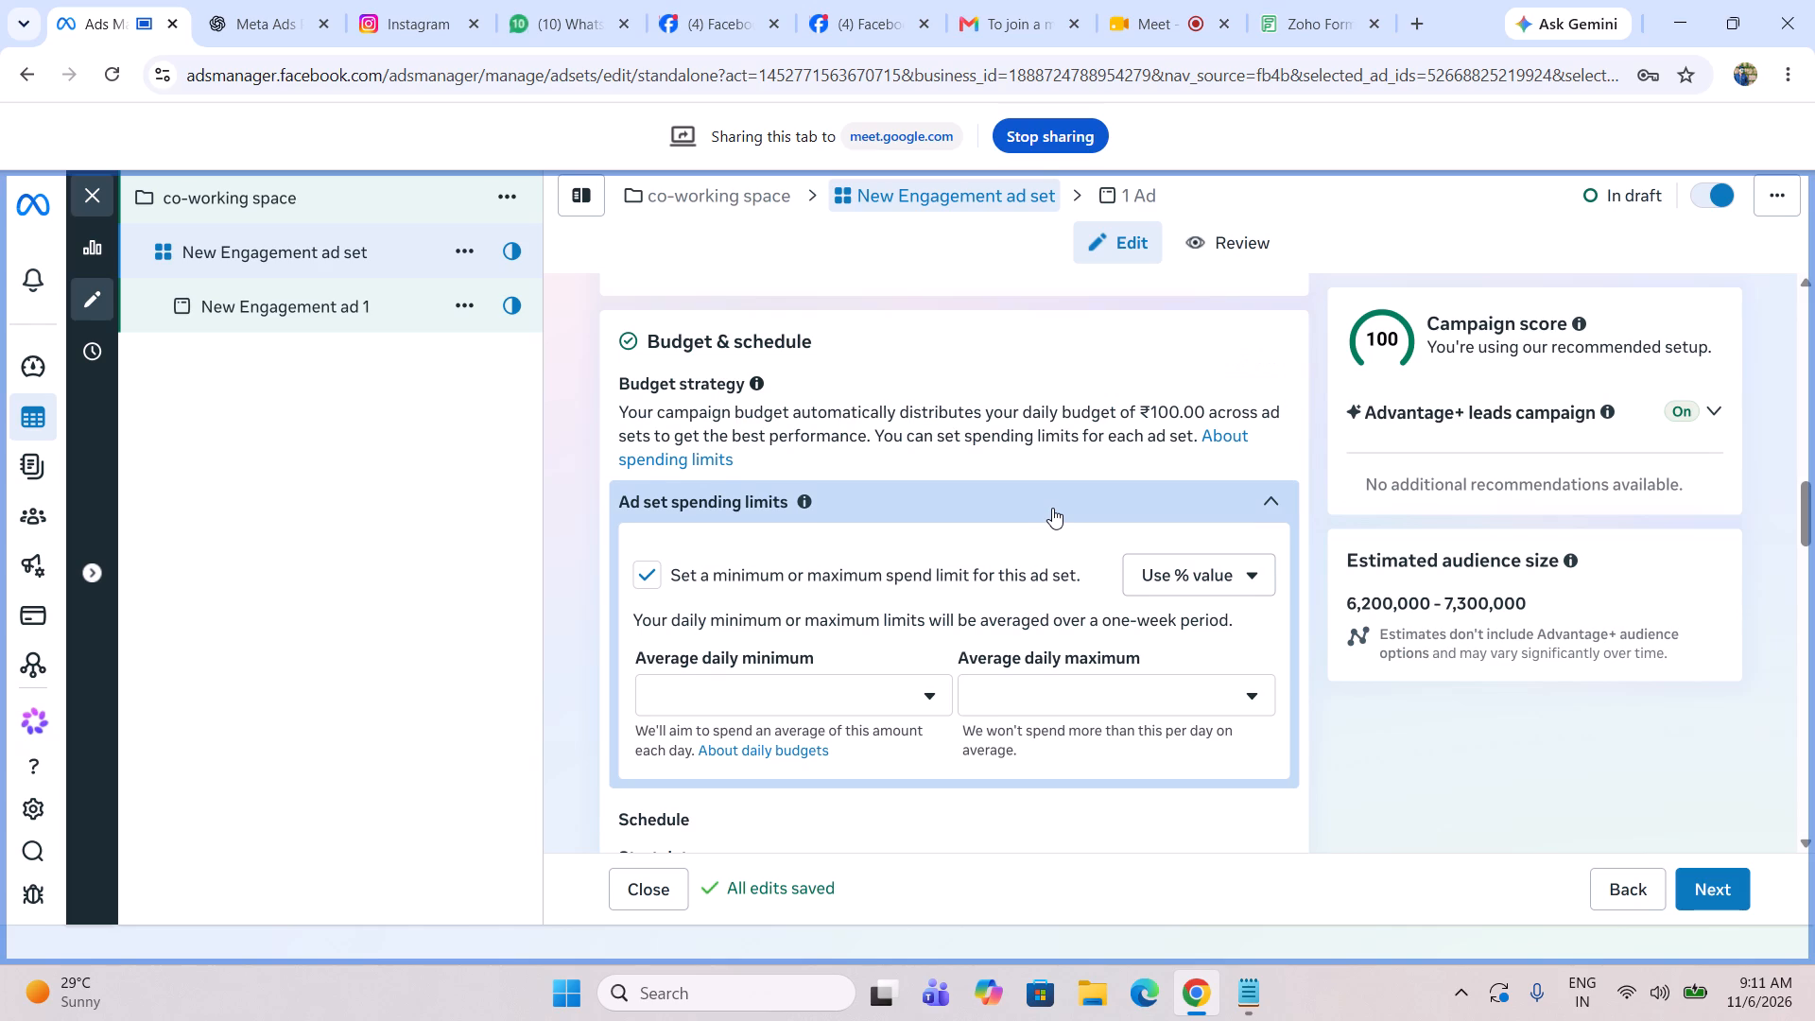
pyautogui.scroll(-3, 1052, 508)
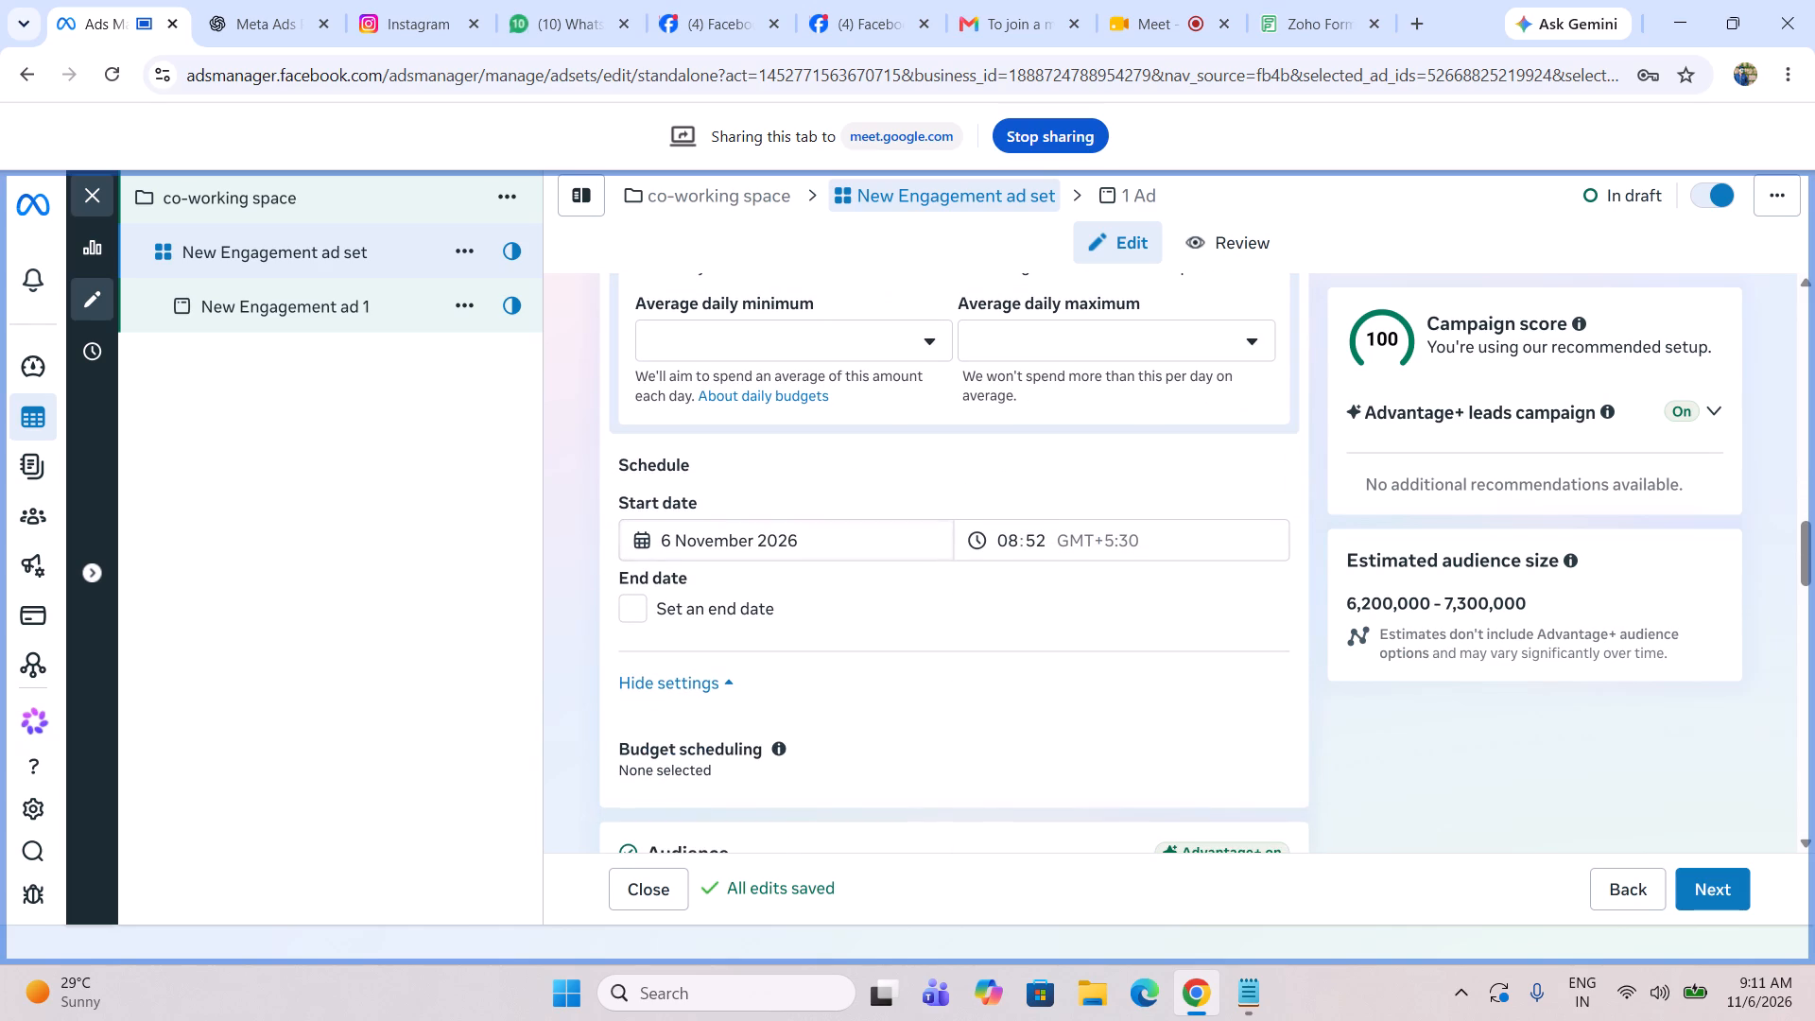
pyautogui.scroll(-1, 711, 524)
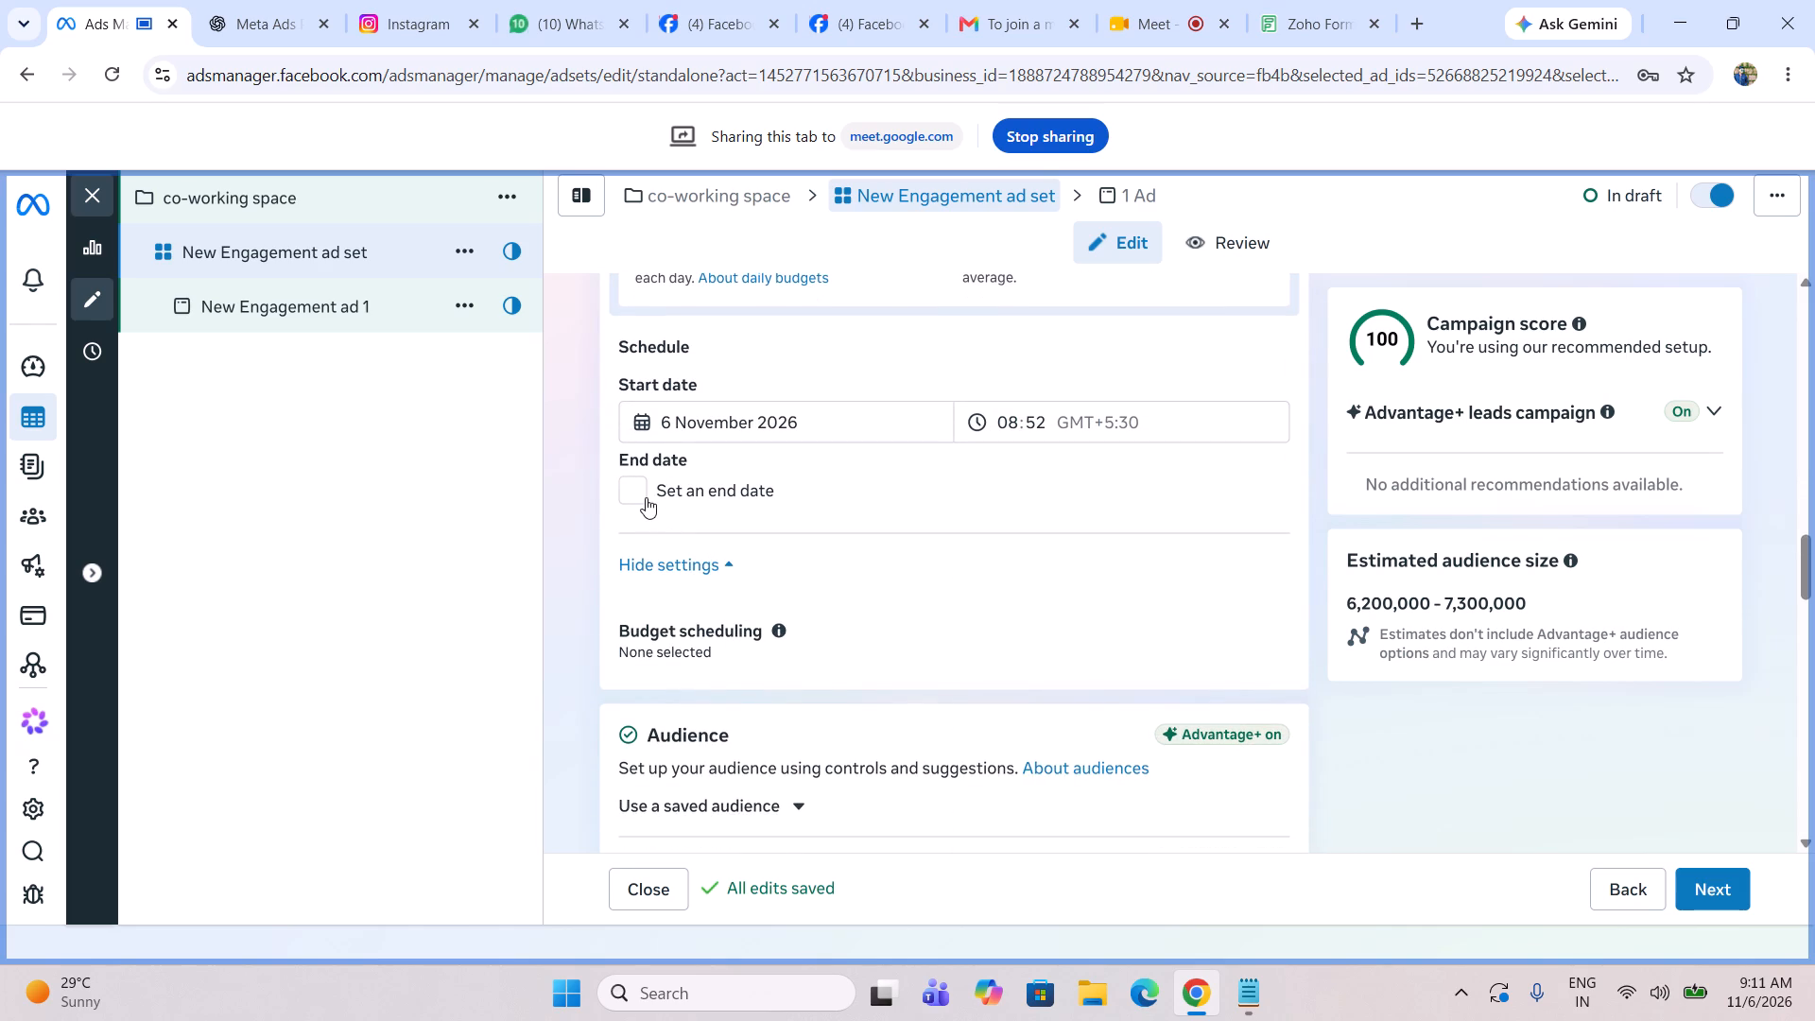
pyautogui.click(641, 493)
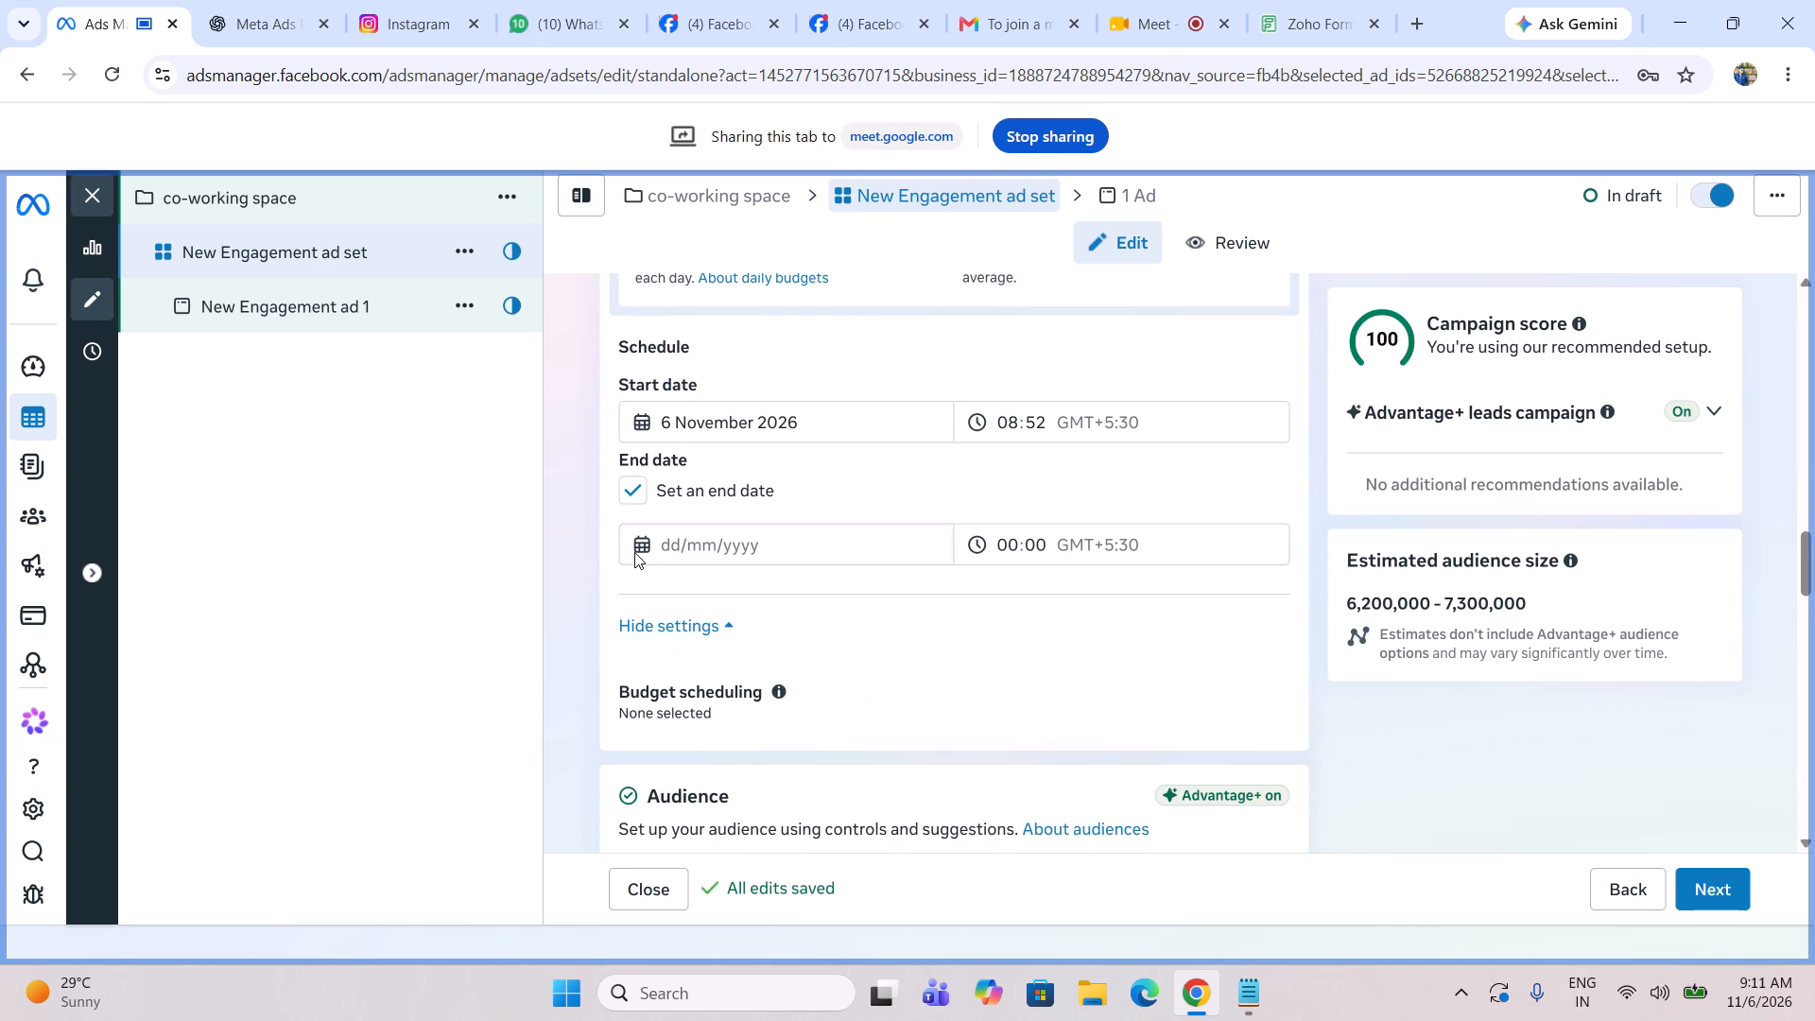
pyautogui.click(634, 552)
pyautogui.click(641, 548)
pyautogui.click(691, 541)
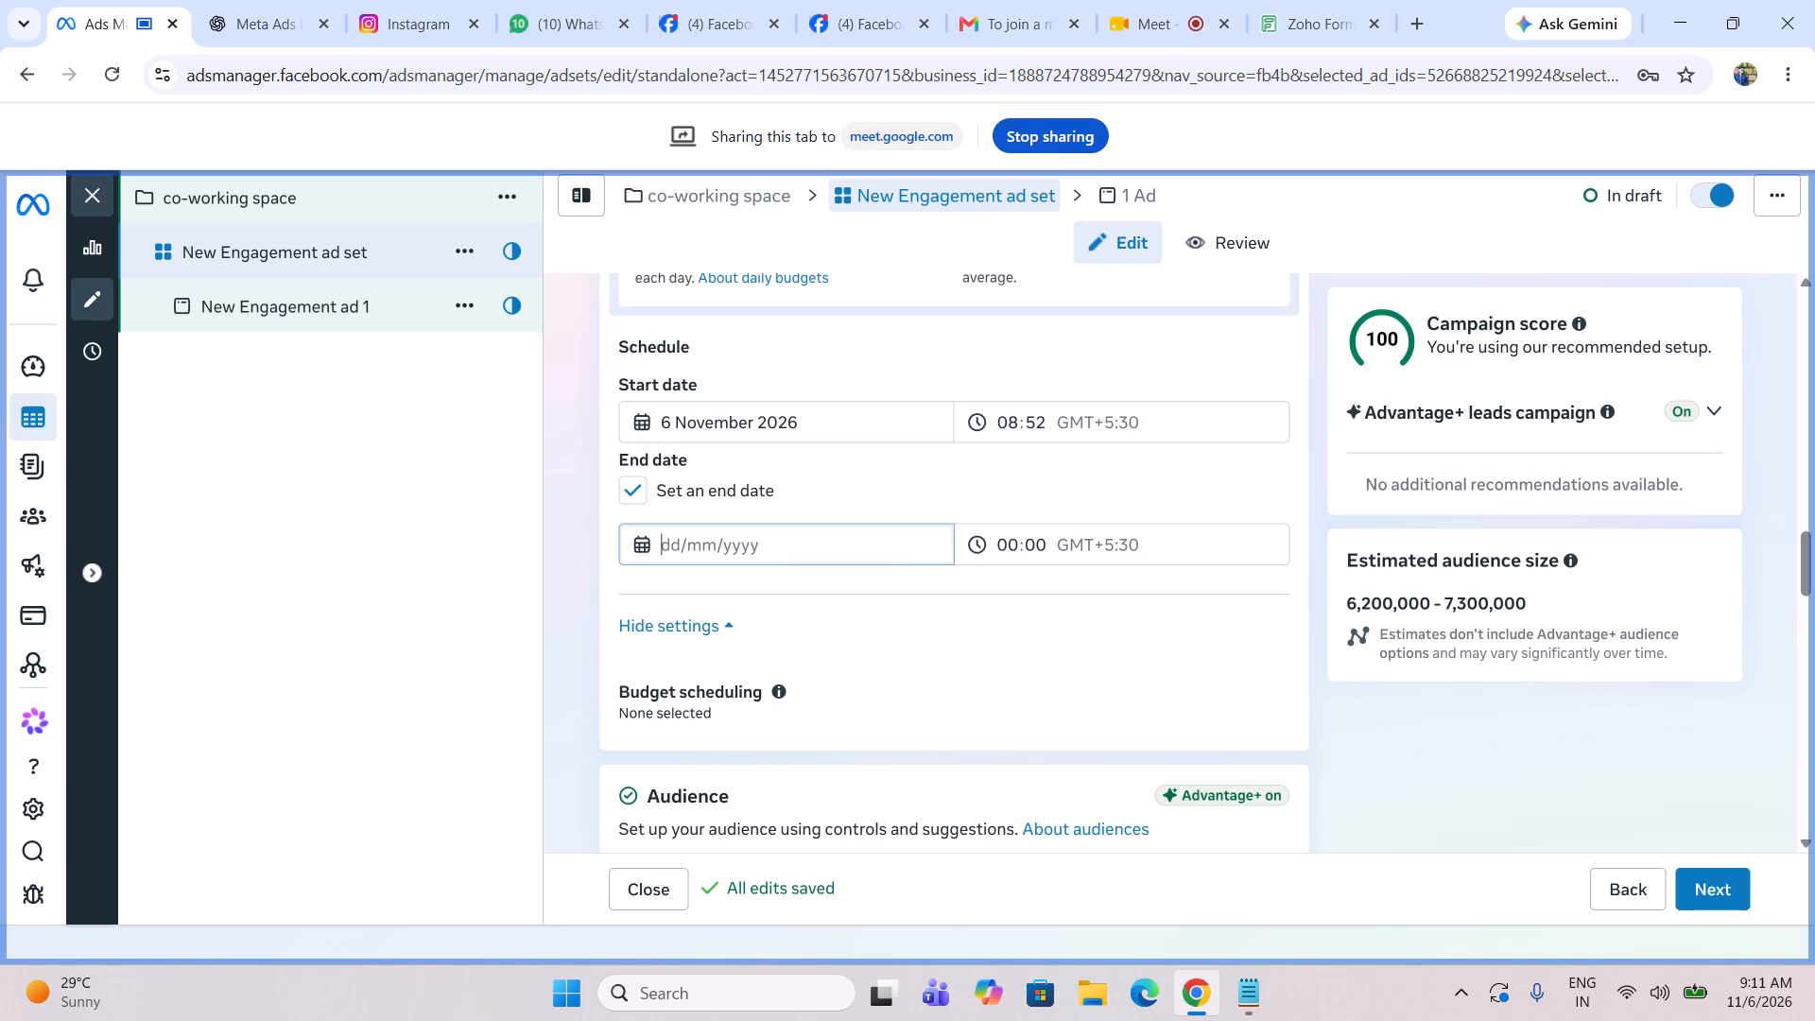
pyautogui.click(841, 696)
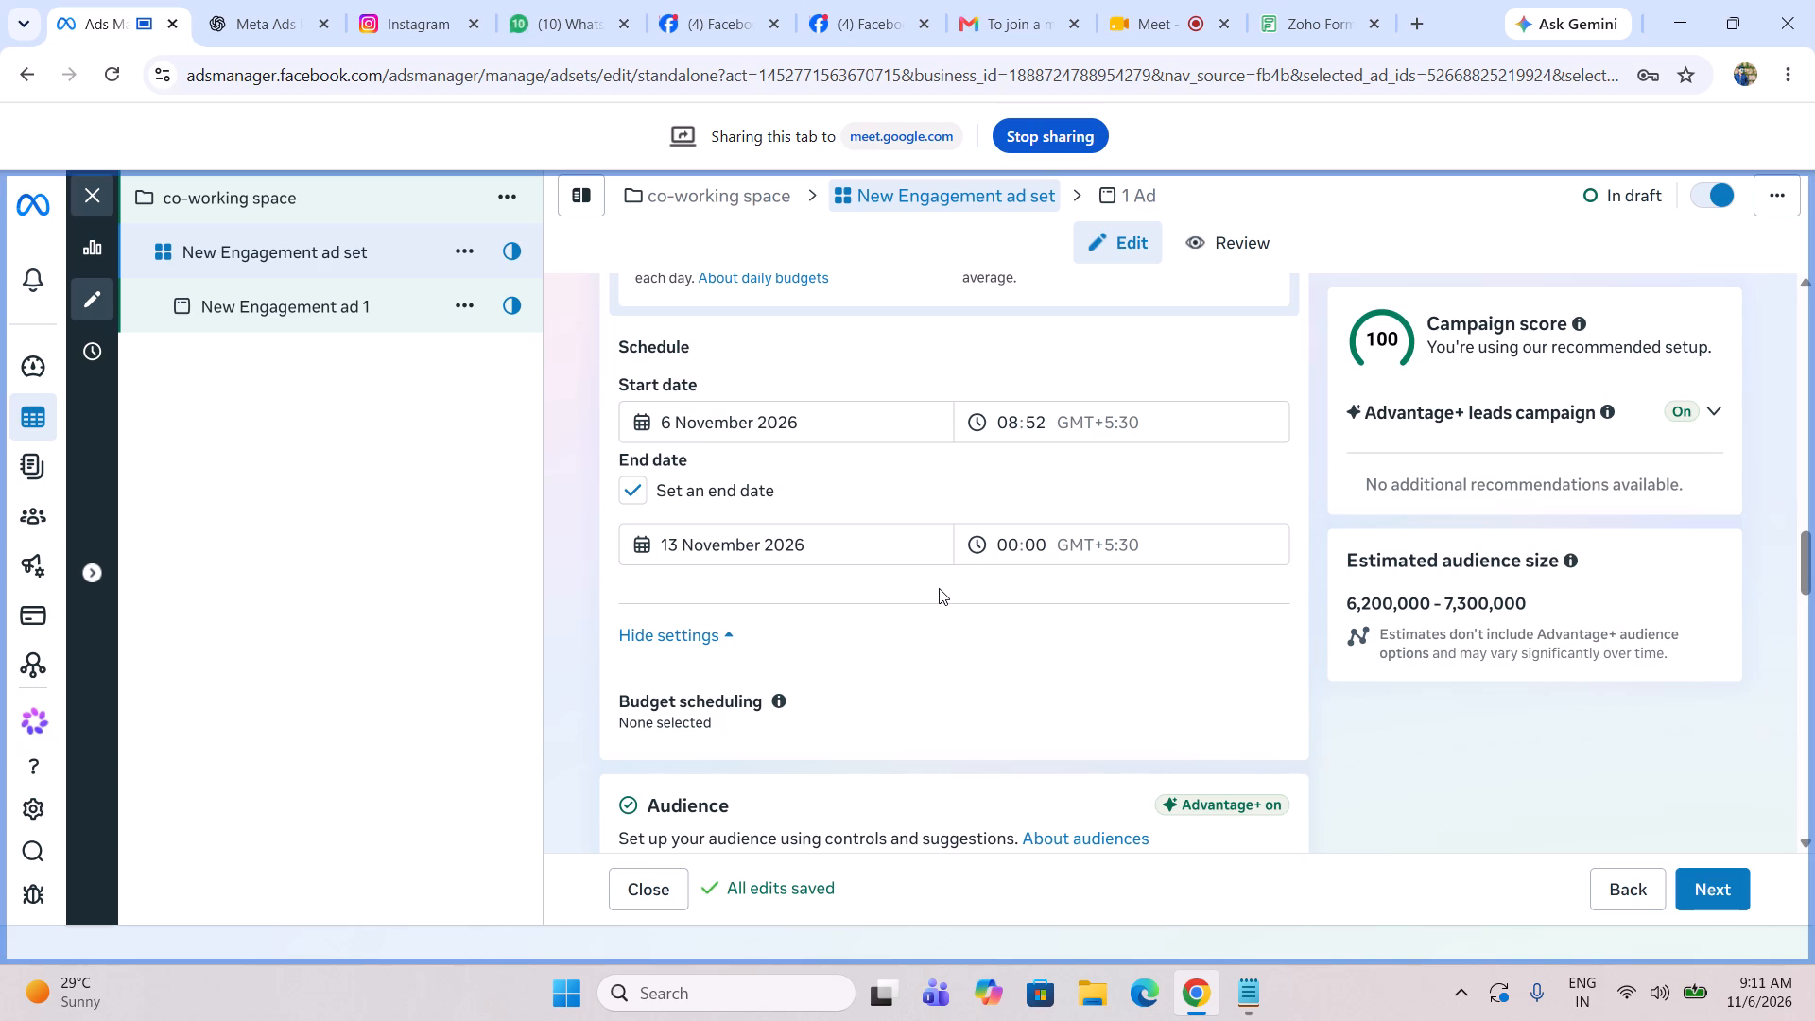
# Apply the saved audience Co-working Prospective Clients to the ad set after checking its location, age and detailed targeting.
pyautogui.scroll(-1, 941, 590)
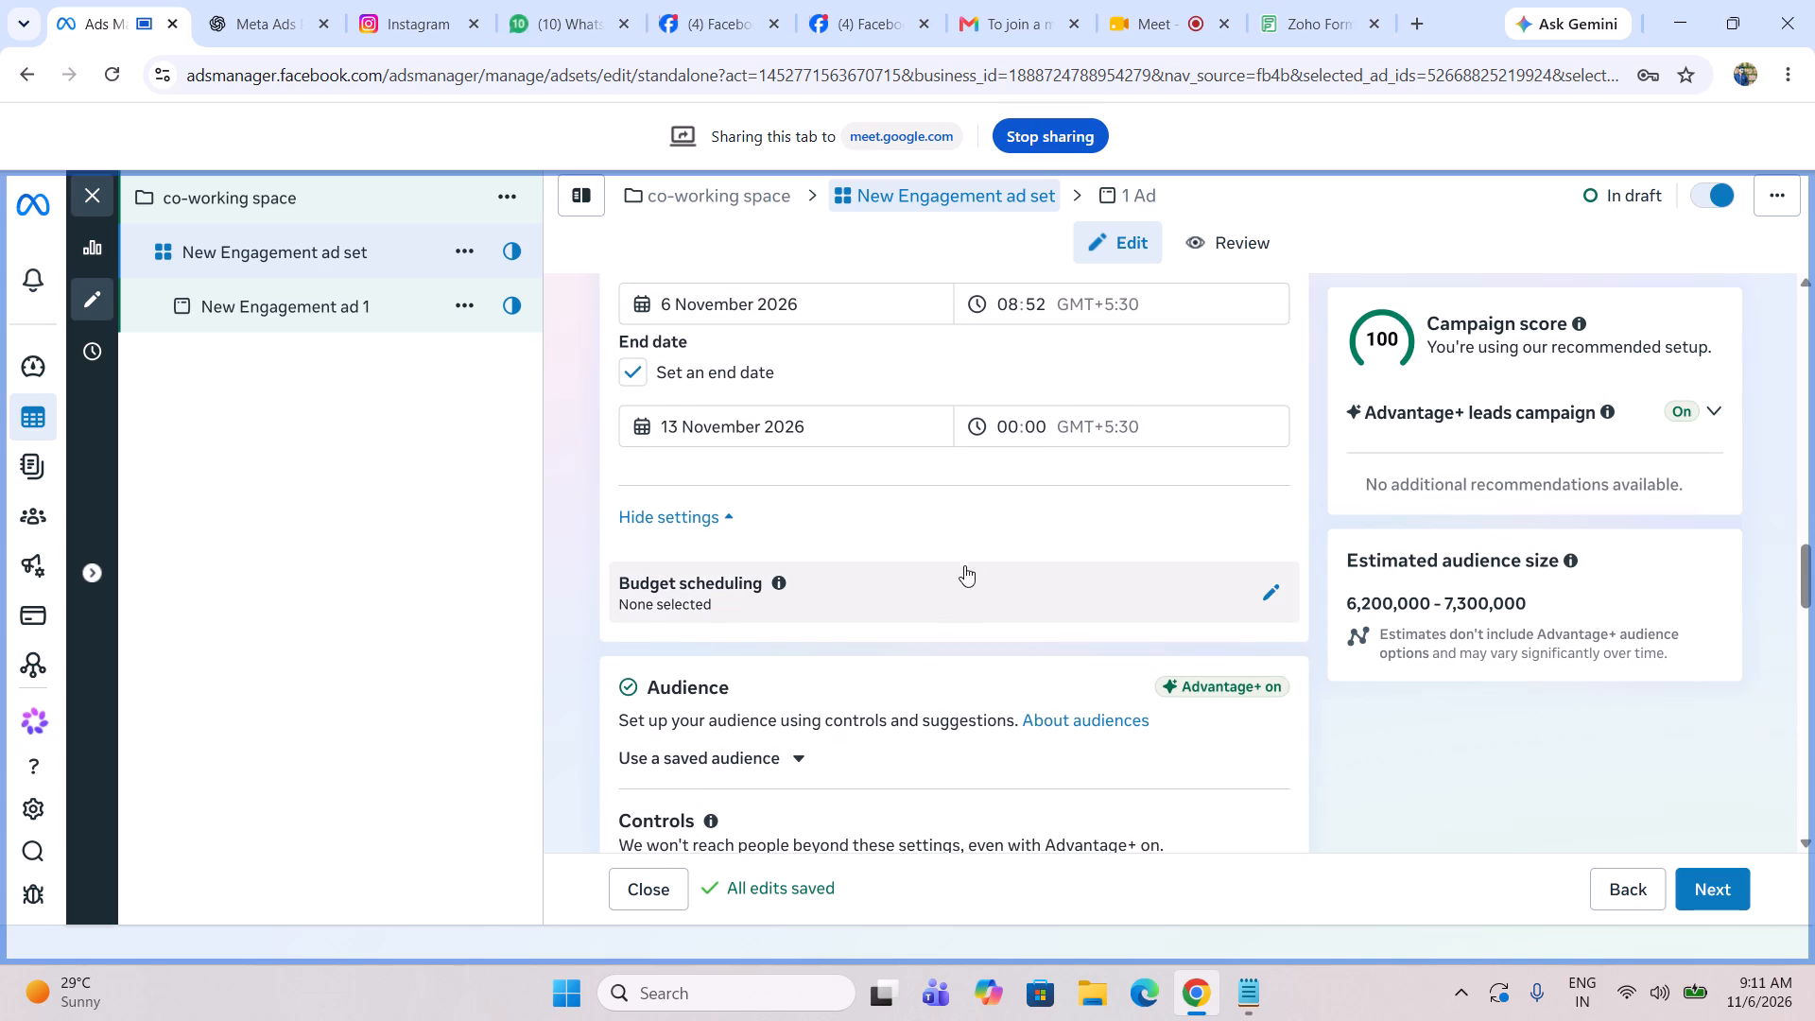
pyautogui.scroll(-1, 1011, 513)
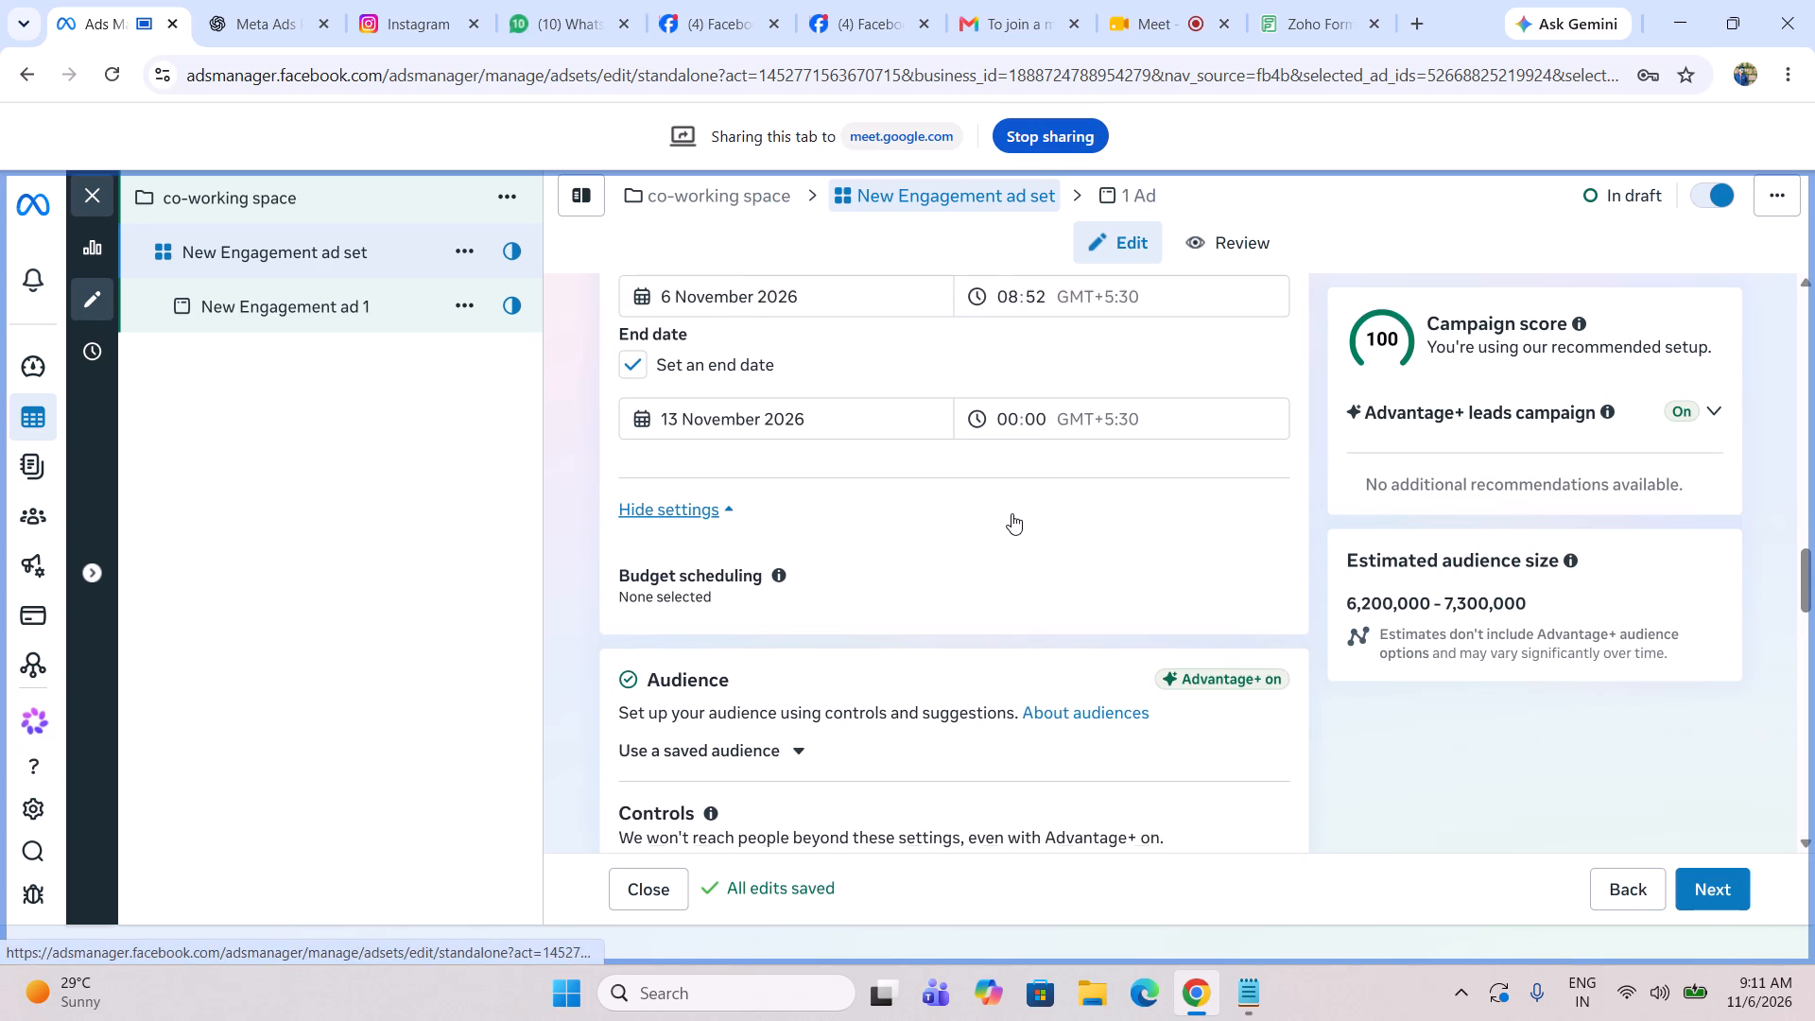
pyautogui.scroll(-1, 1012, 513)
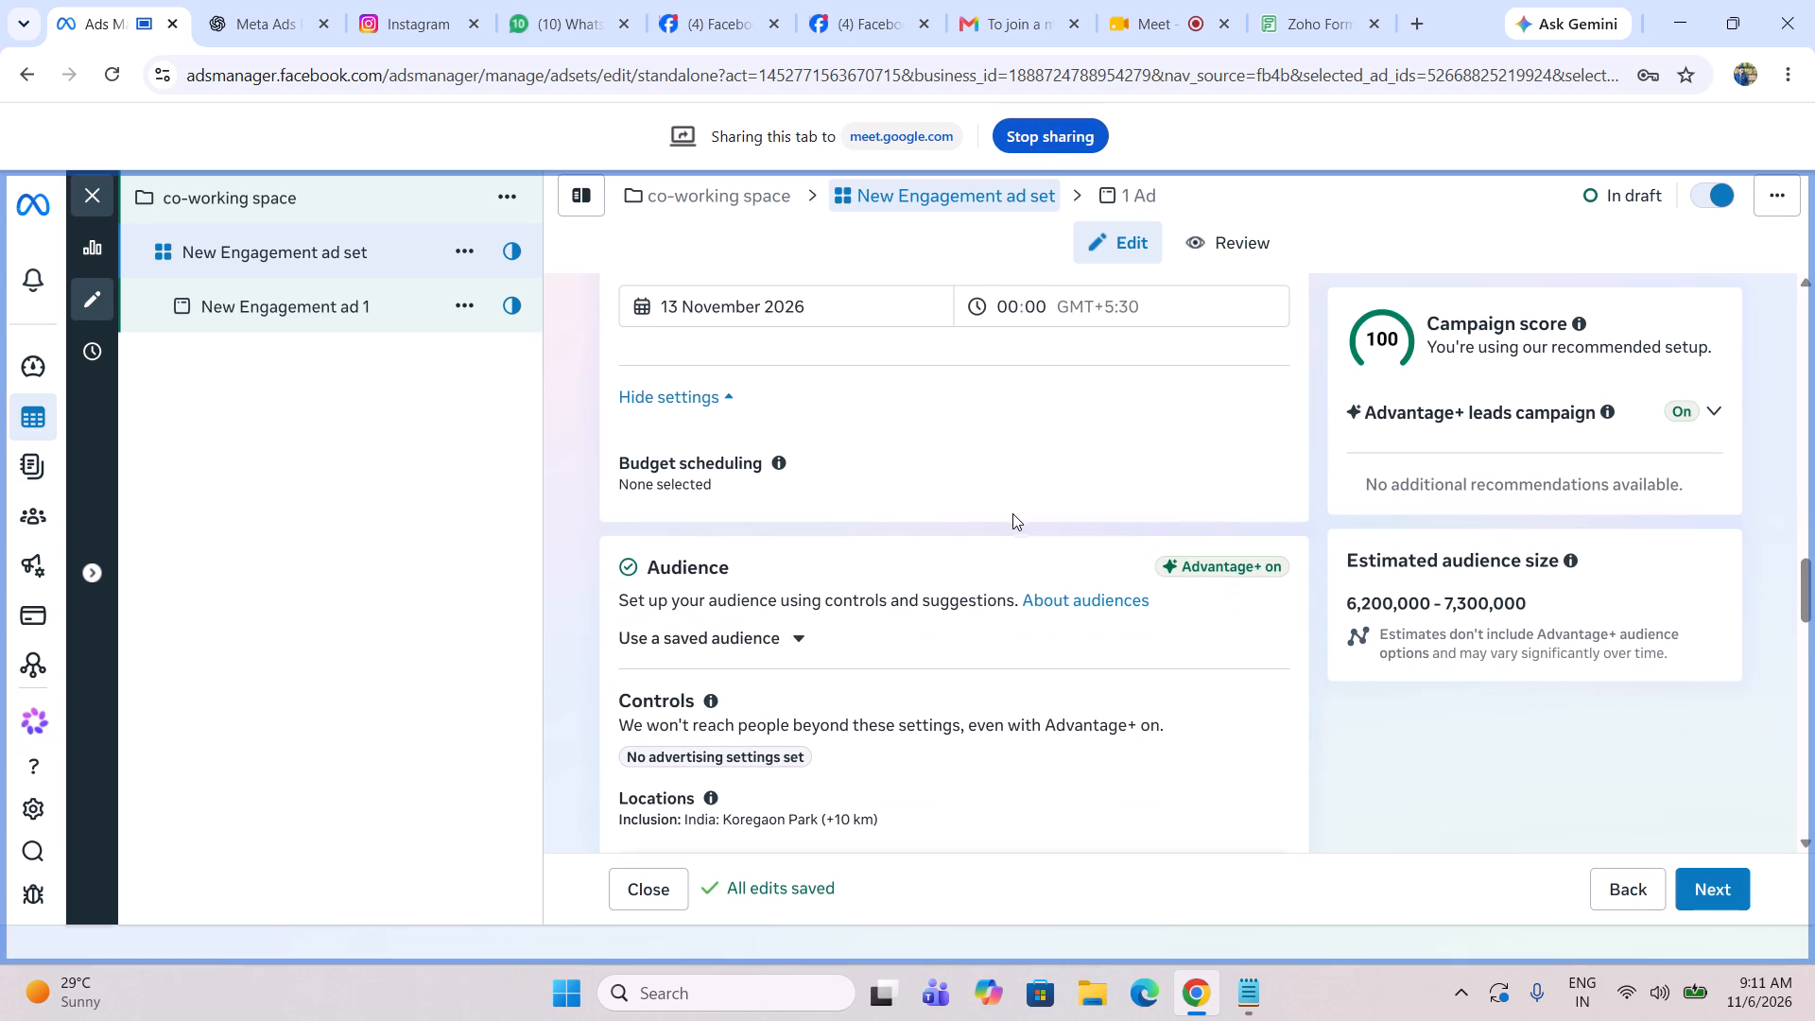
pyautogui.scroll(-1, 1012, 513)
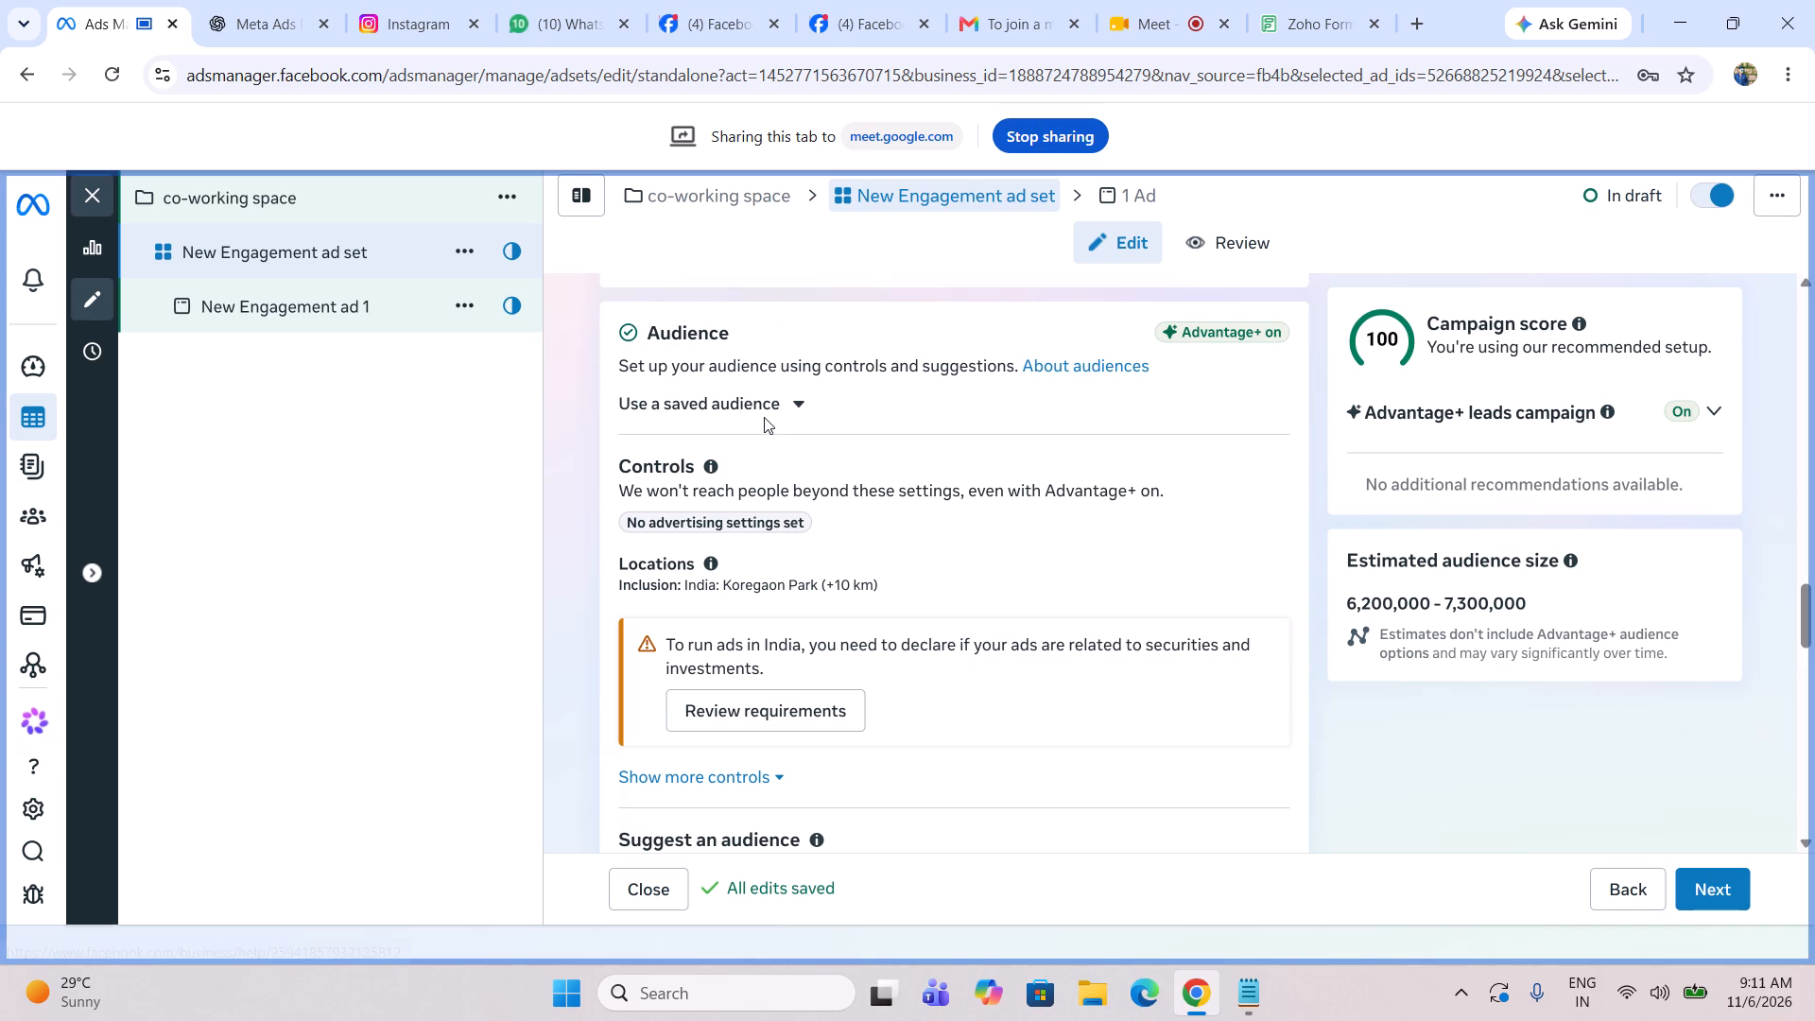
pyautogui.click(795, 405)
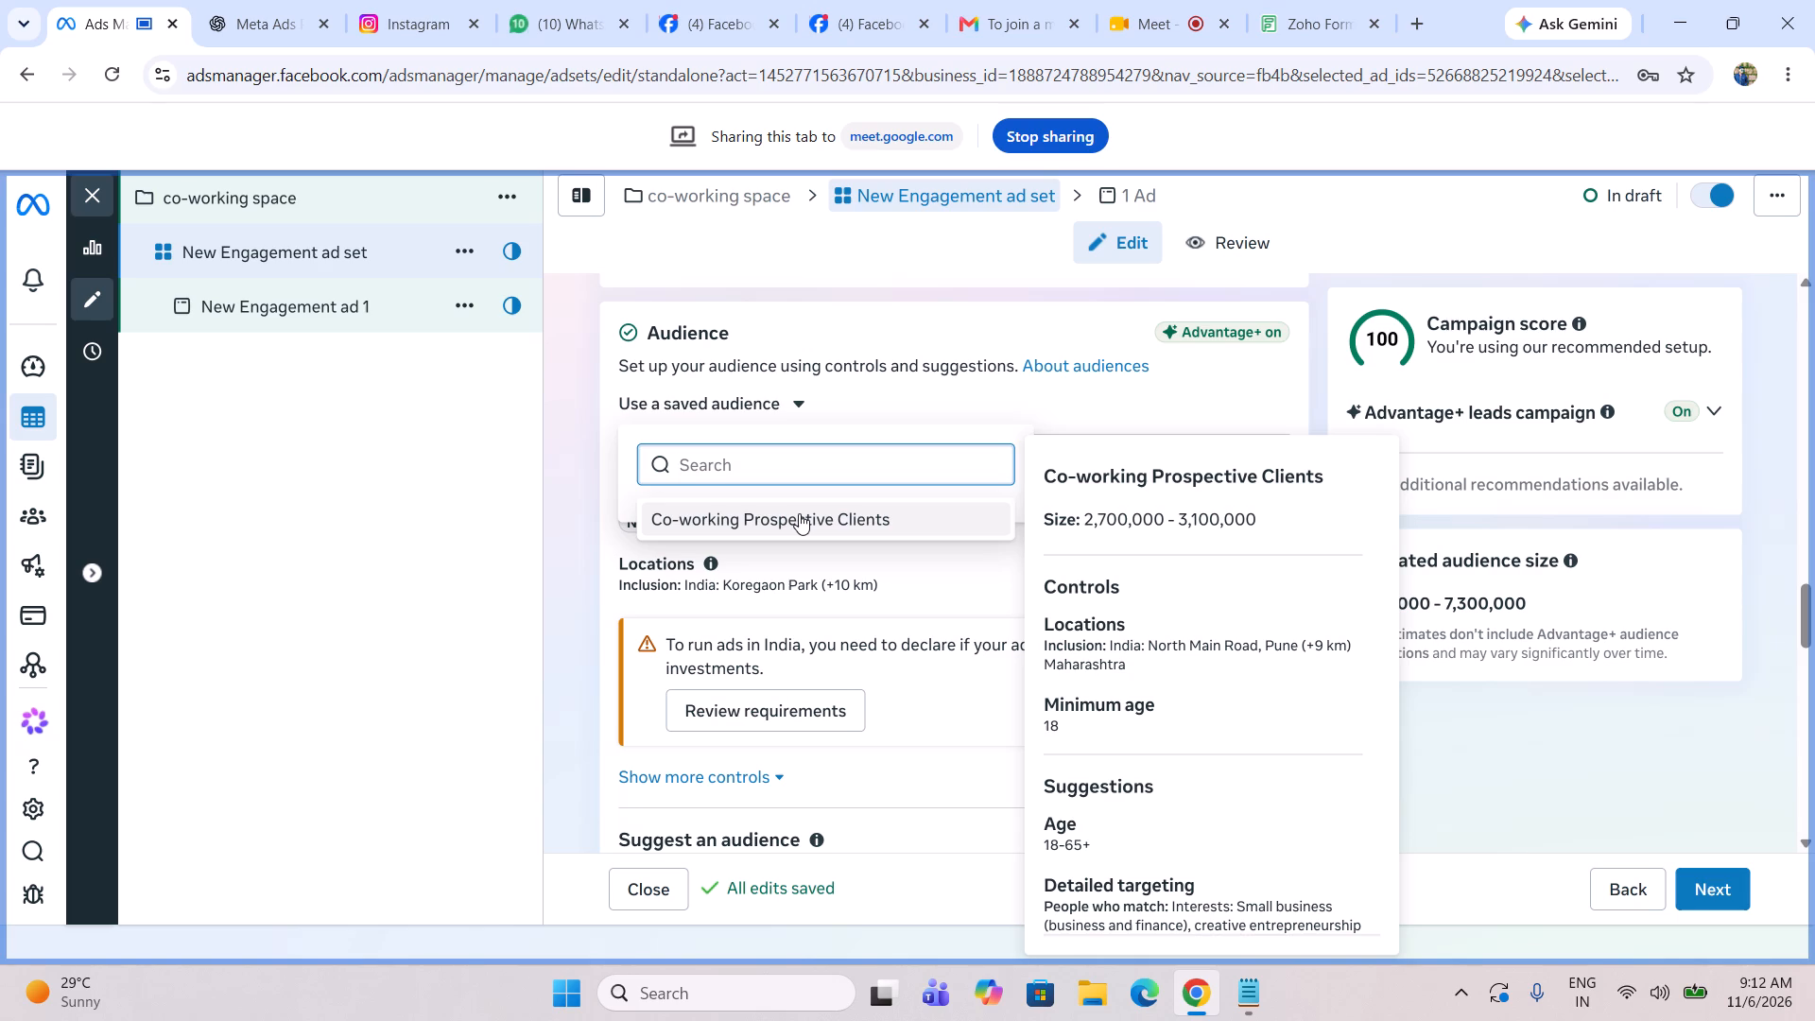
pyautogui.scroll(-1, 1152, 612)
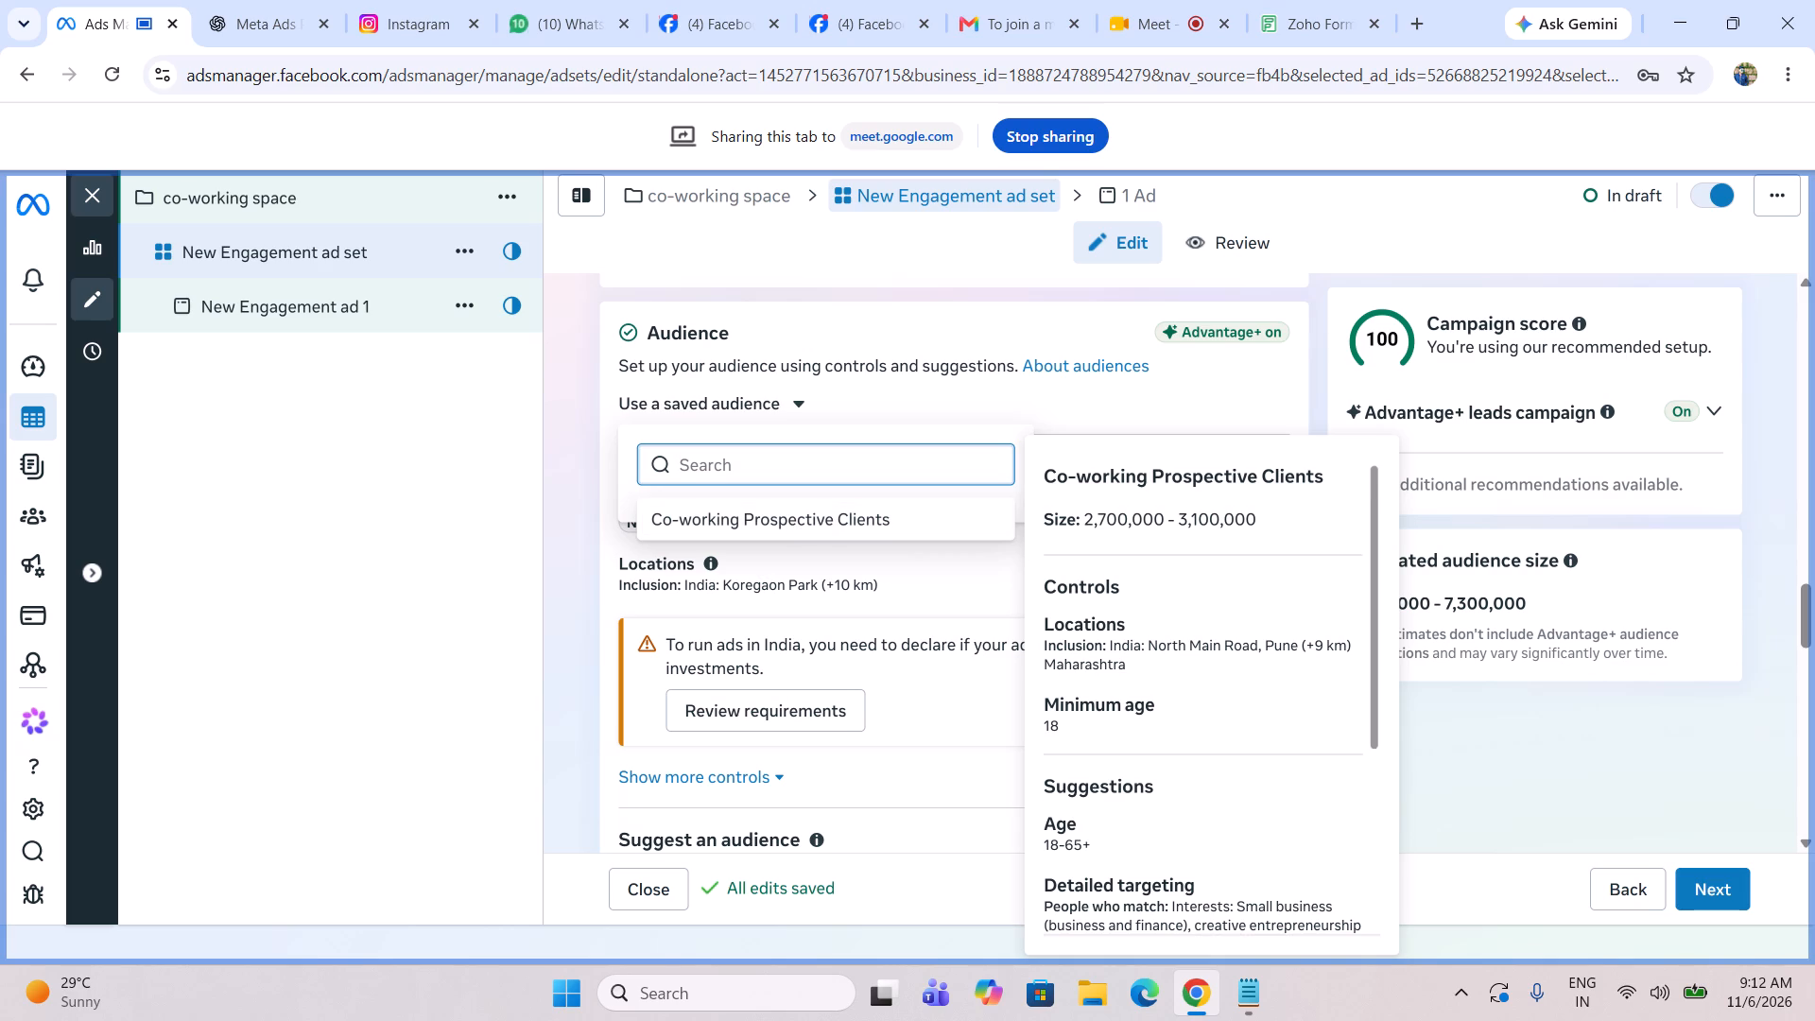
pyautogui.scroll(-1, 1154, 617)
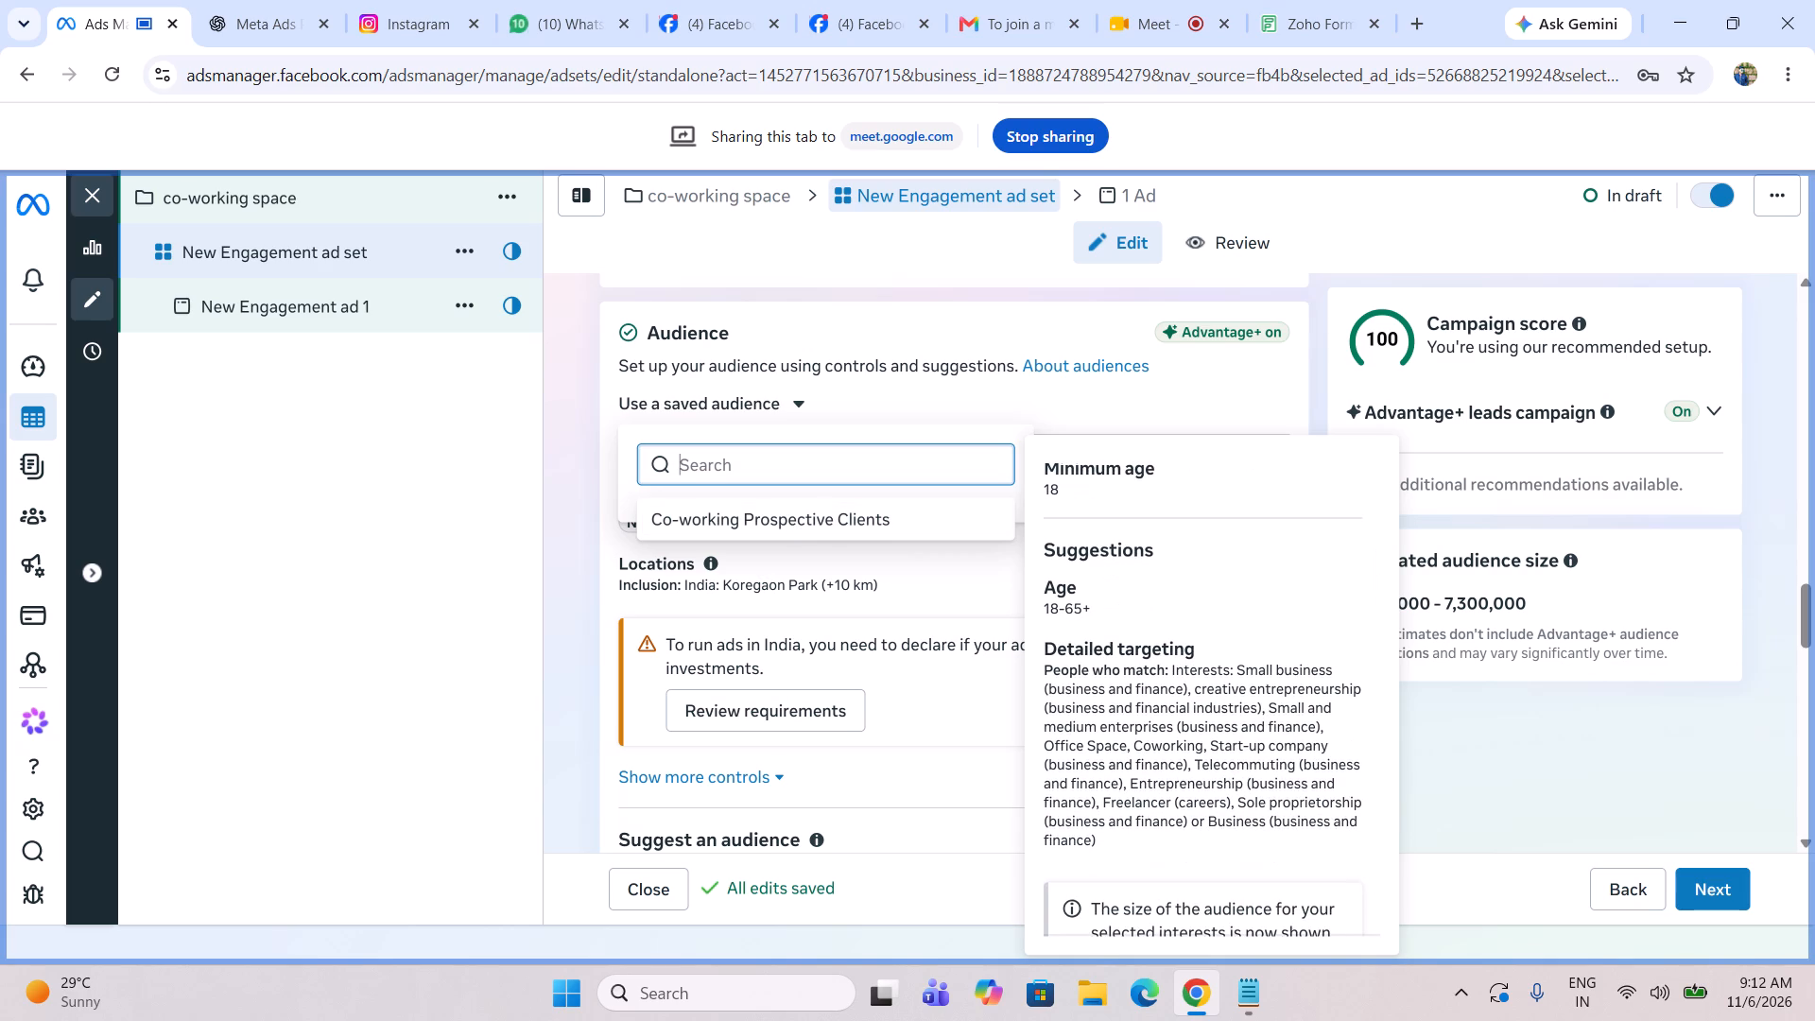
pyautogui.scroll(-1, 1194, 702)
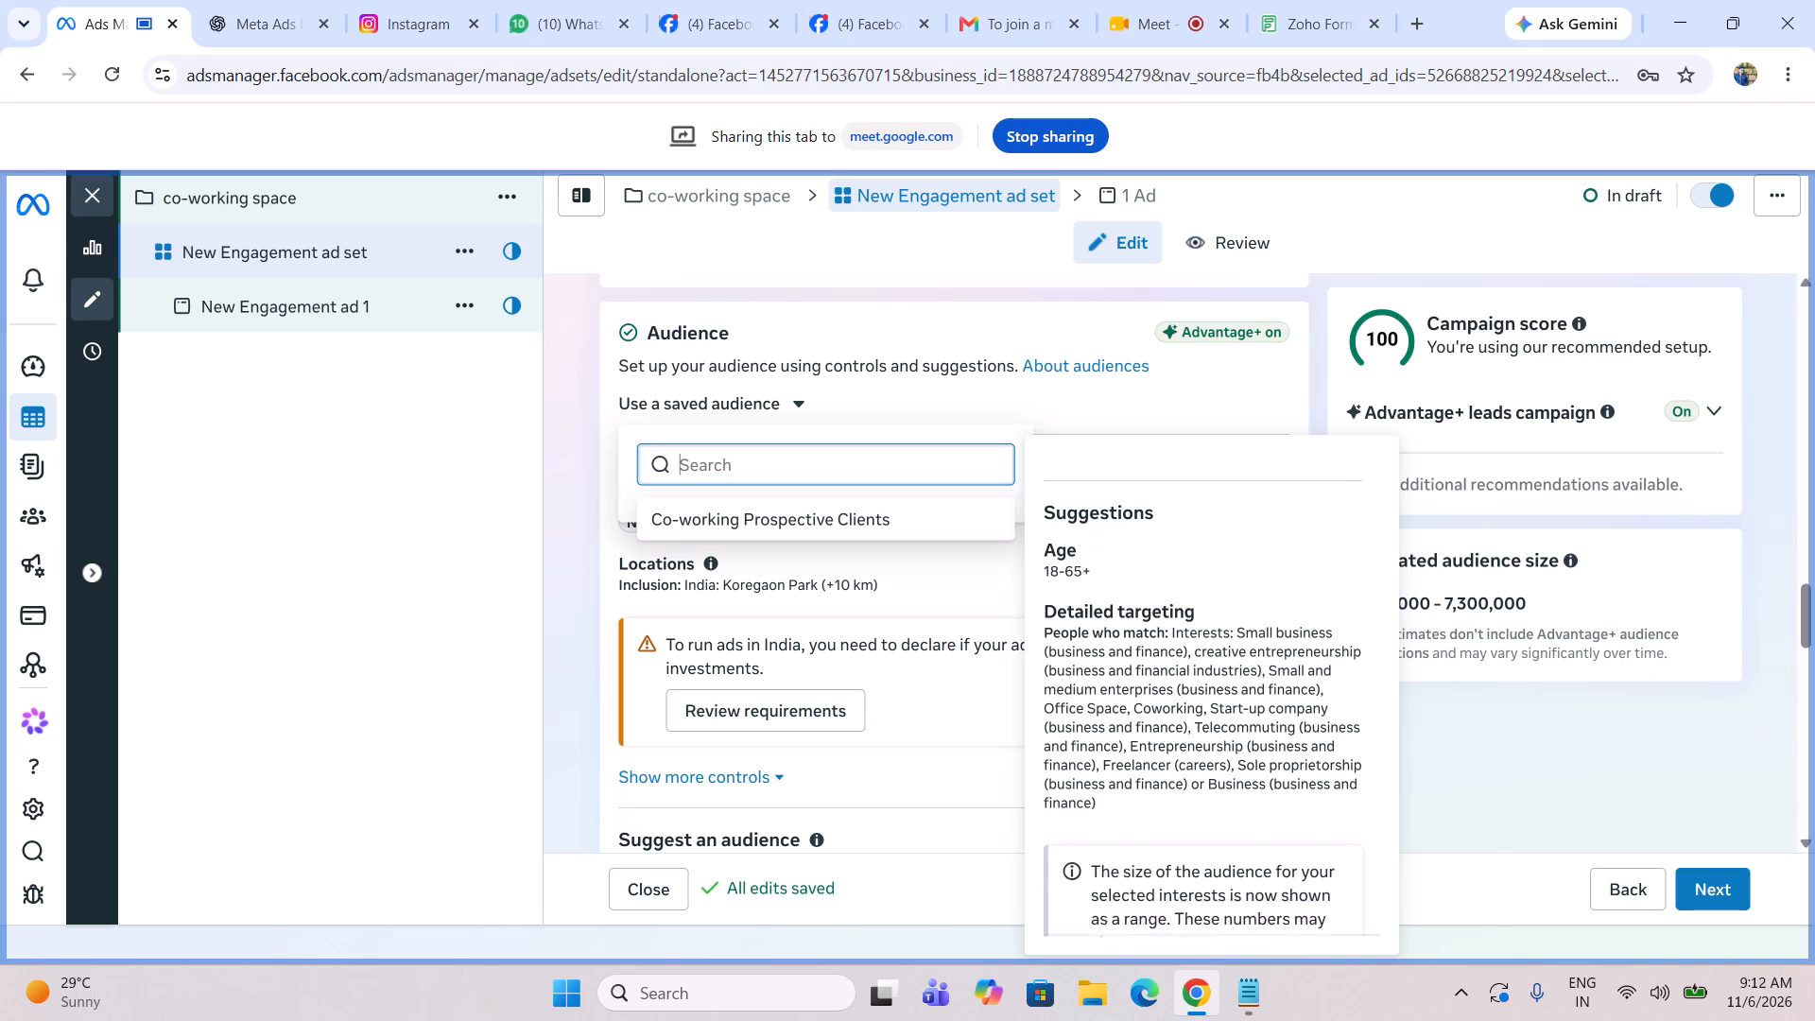
pyautogui.scroll(-1, 1253, 705)
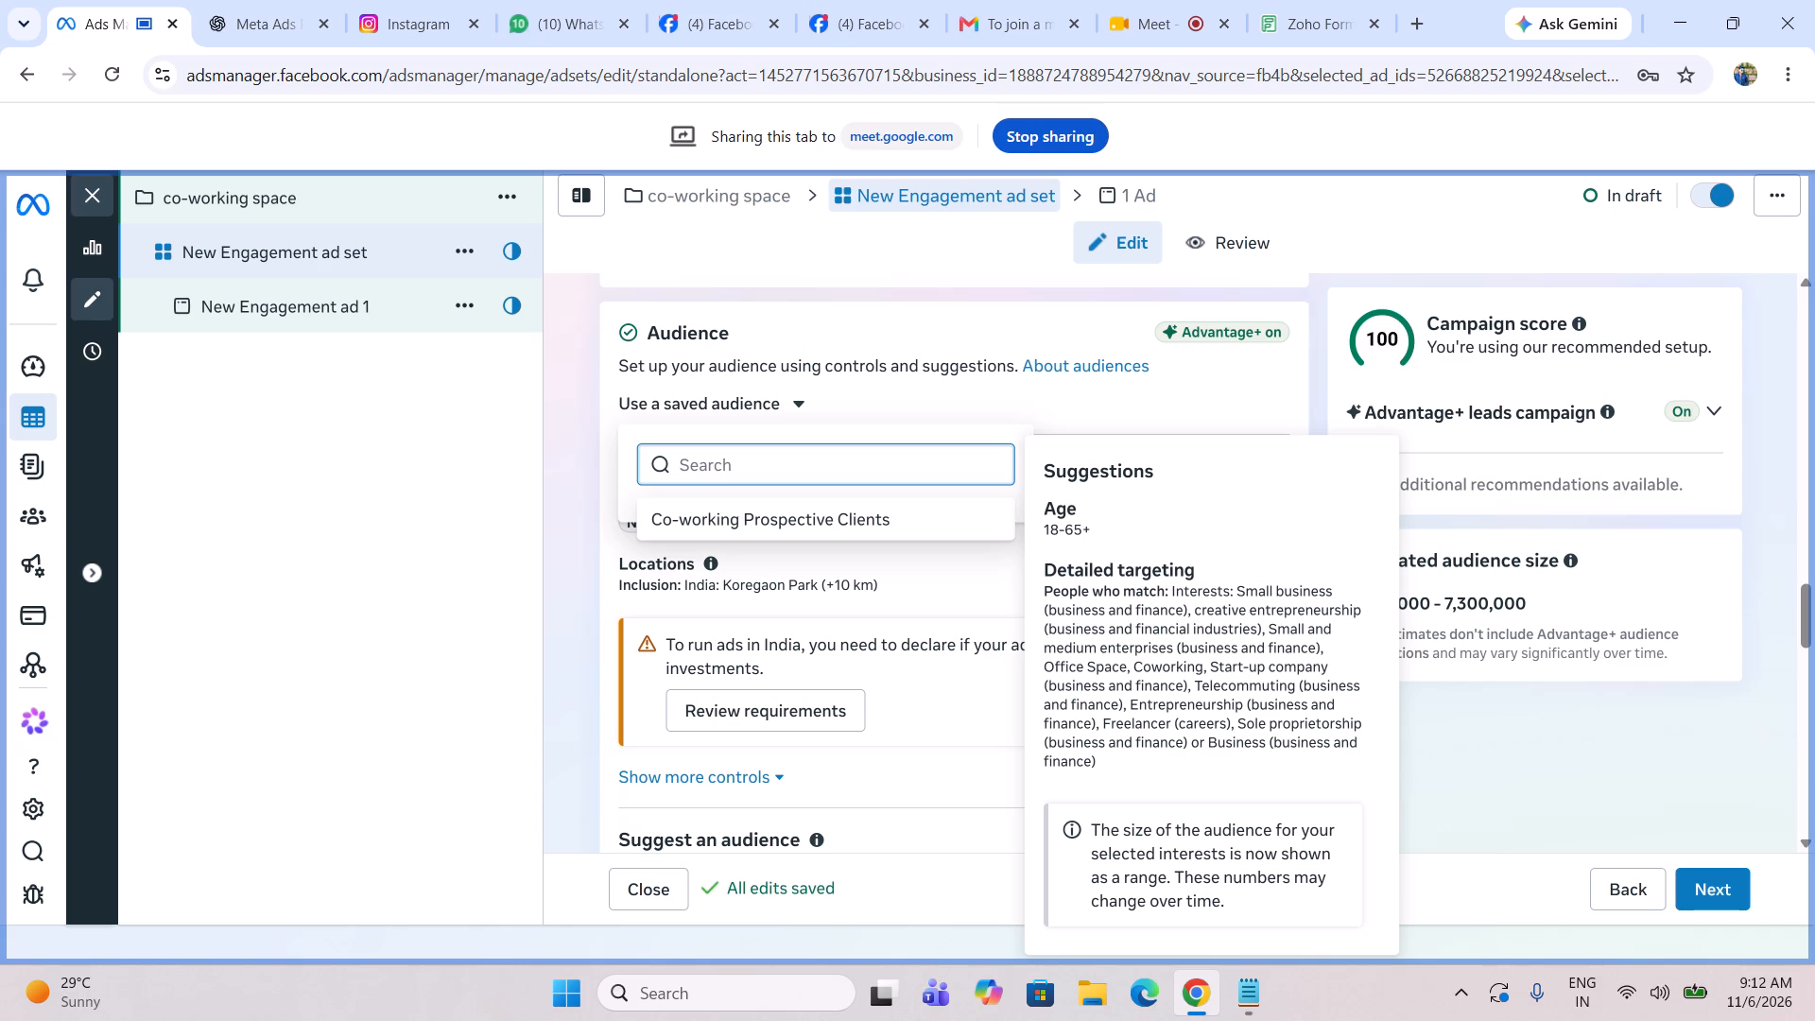
pyautogui.click(802, 524)
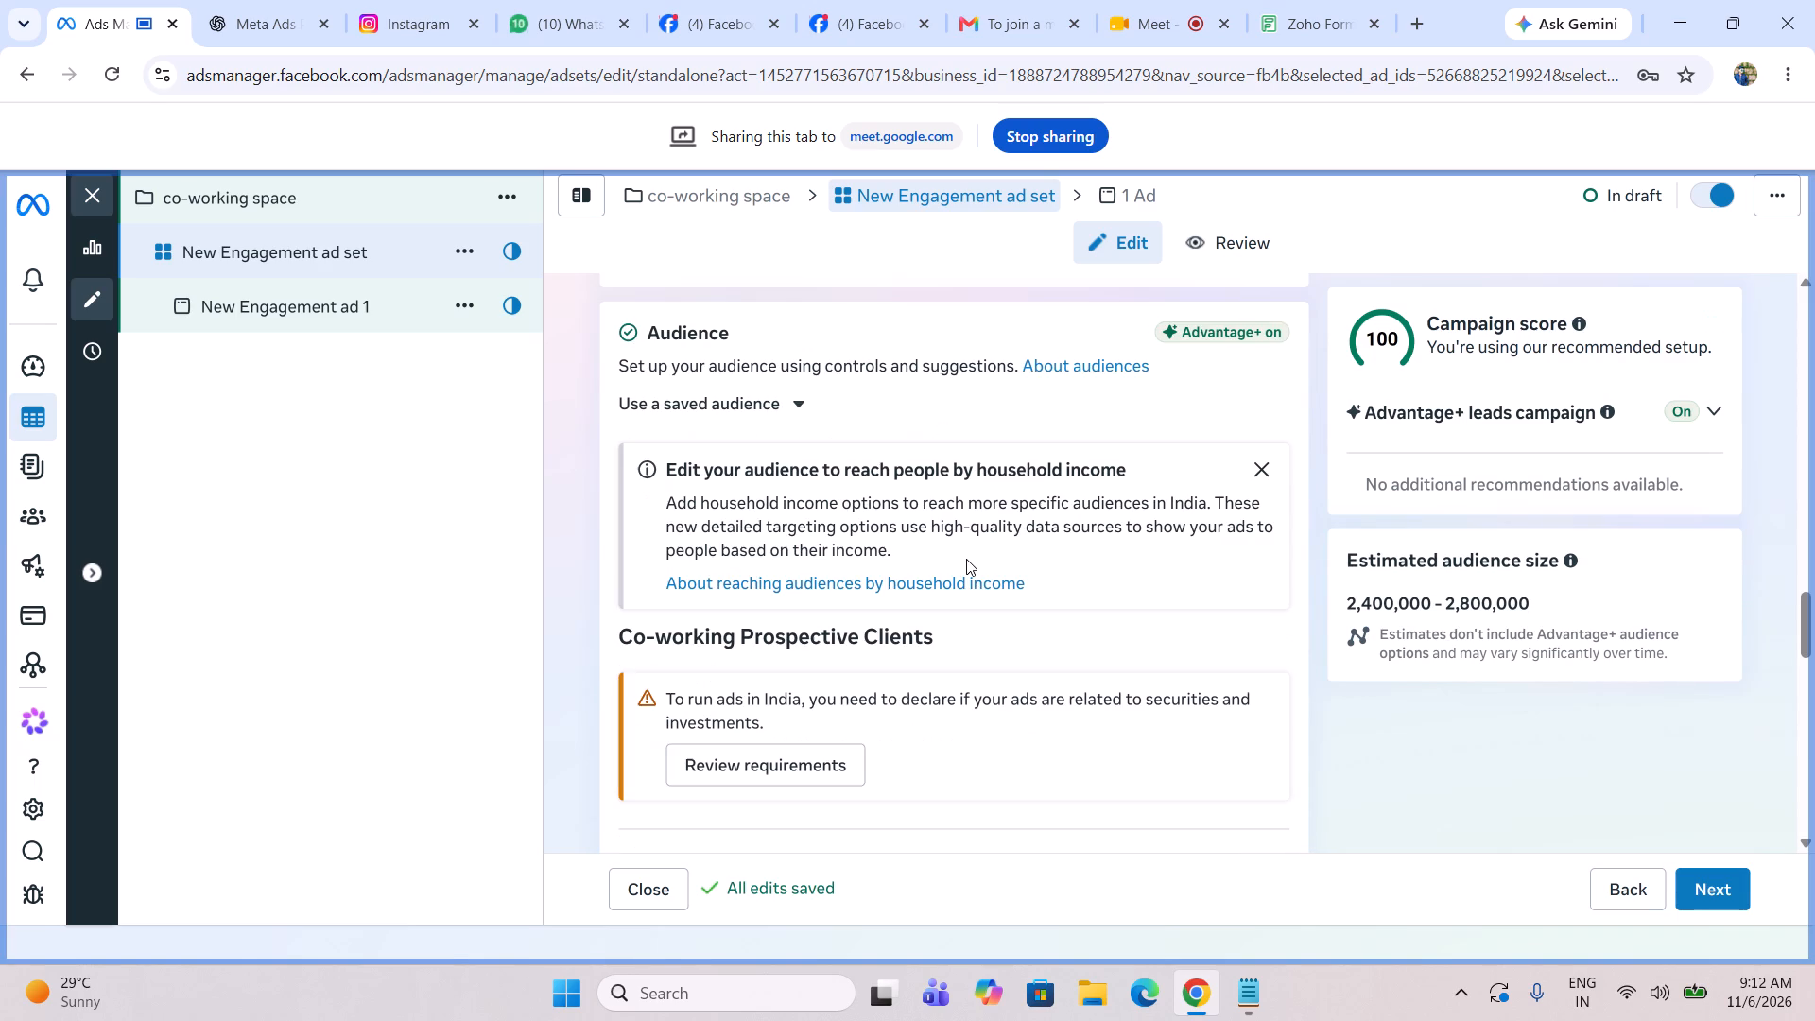
# Review the ad set's saved audience details, India policy requirements, placements, and brand safety settings before moving on to the ad.
pyautogui.scroll(-3, 970, 560)
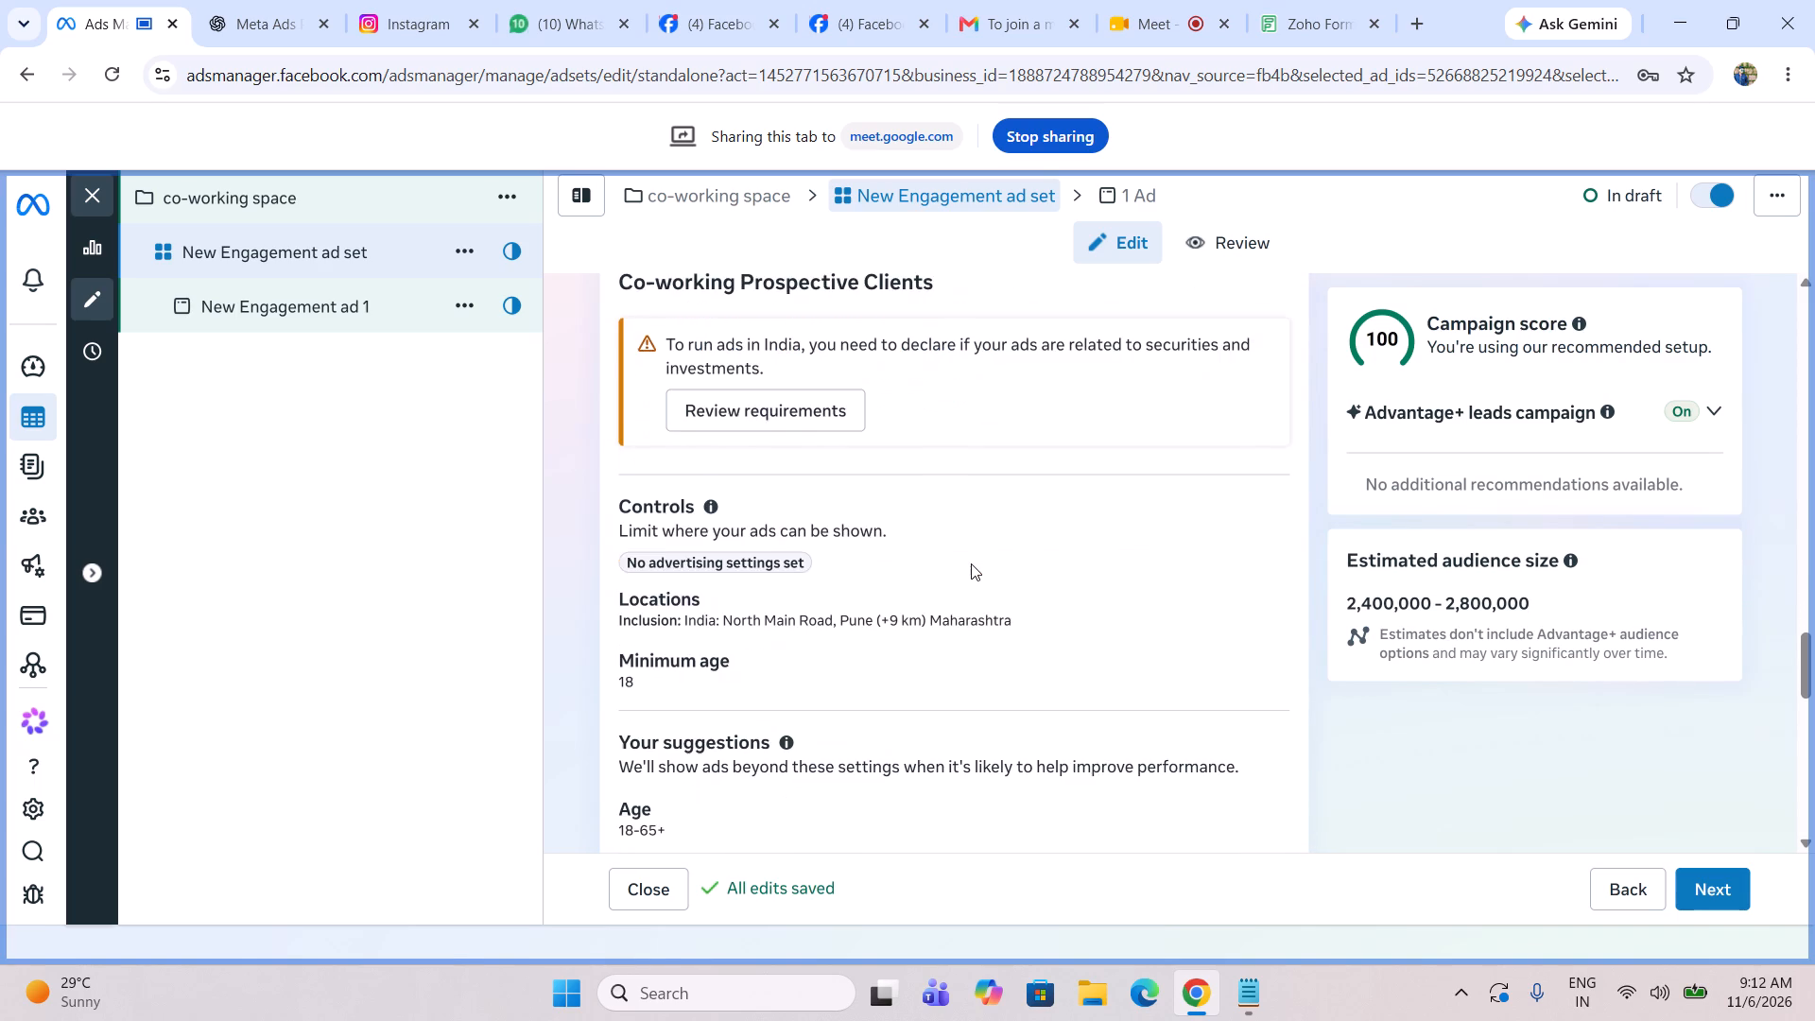
pyautogui.scroll(-5, 971, 563)
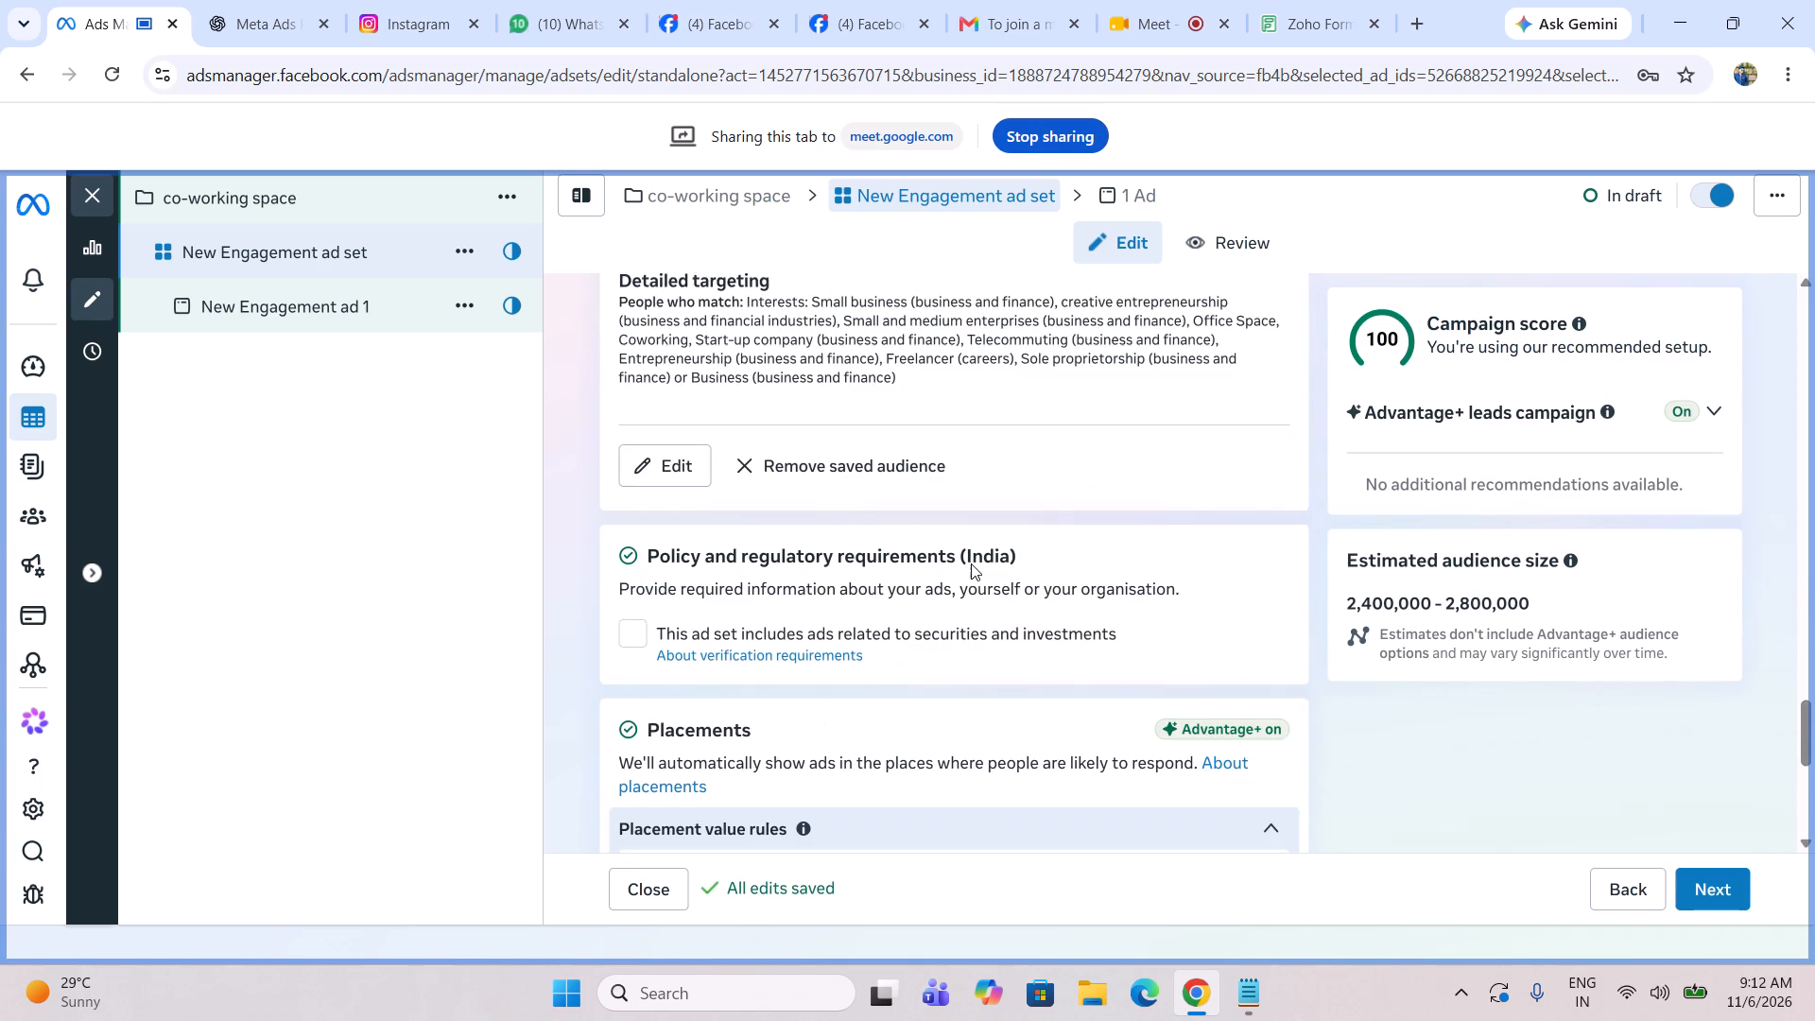
pyautogui.scroll(-1, 971, 563)
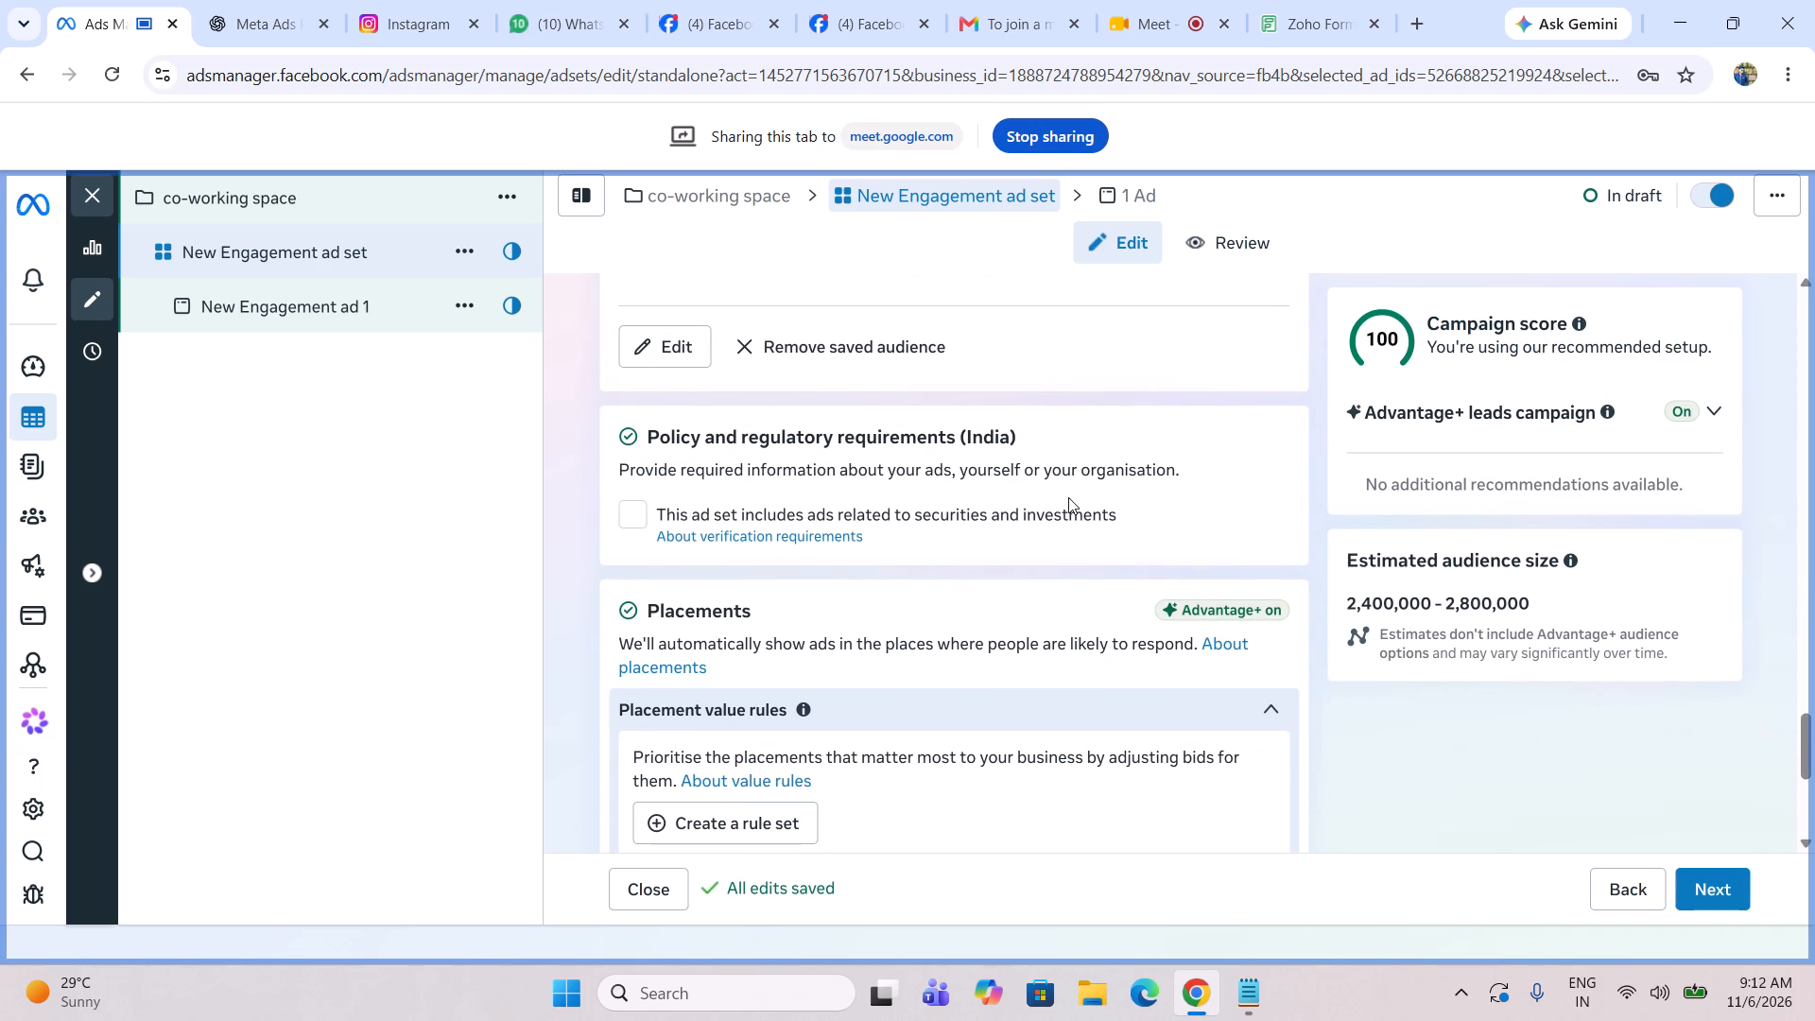
pyautogui.scroll(-1, 1076, 494)
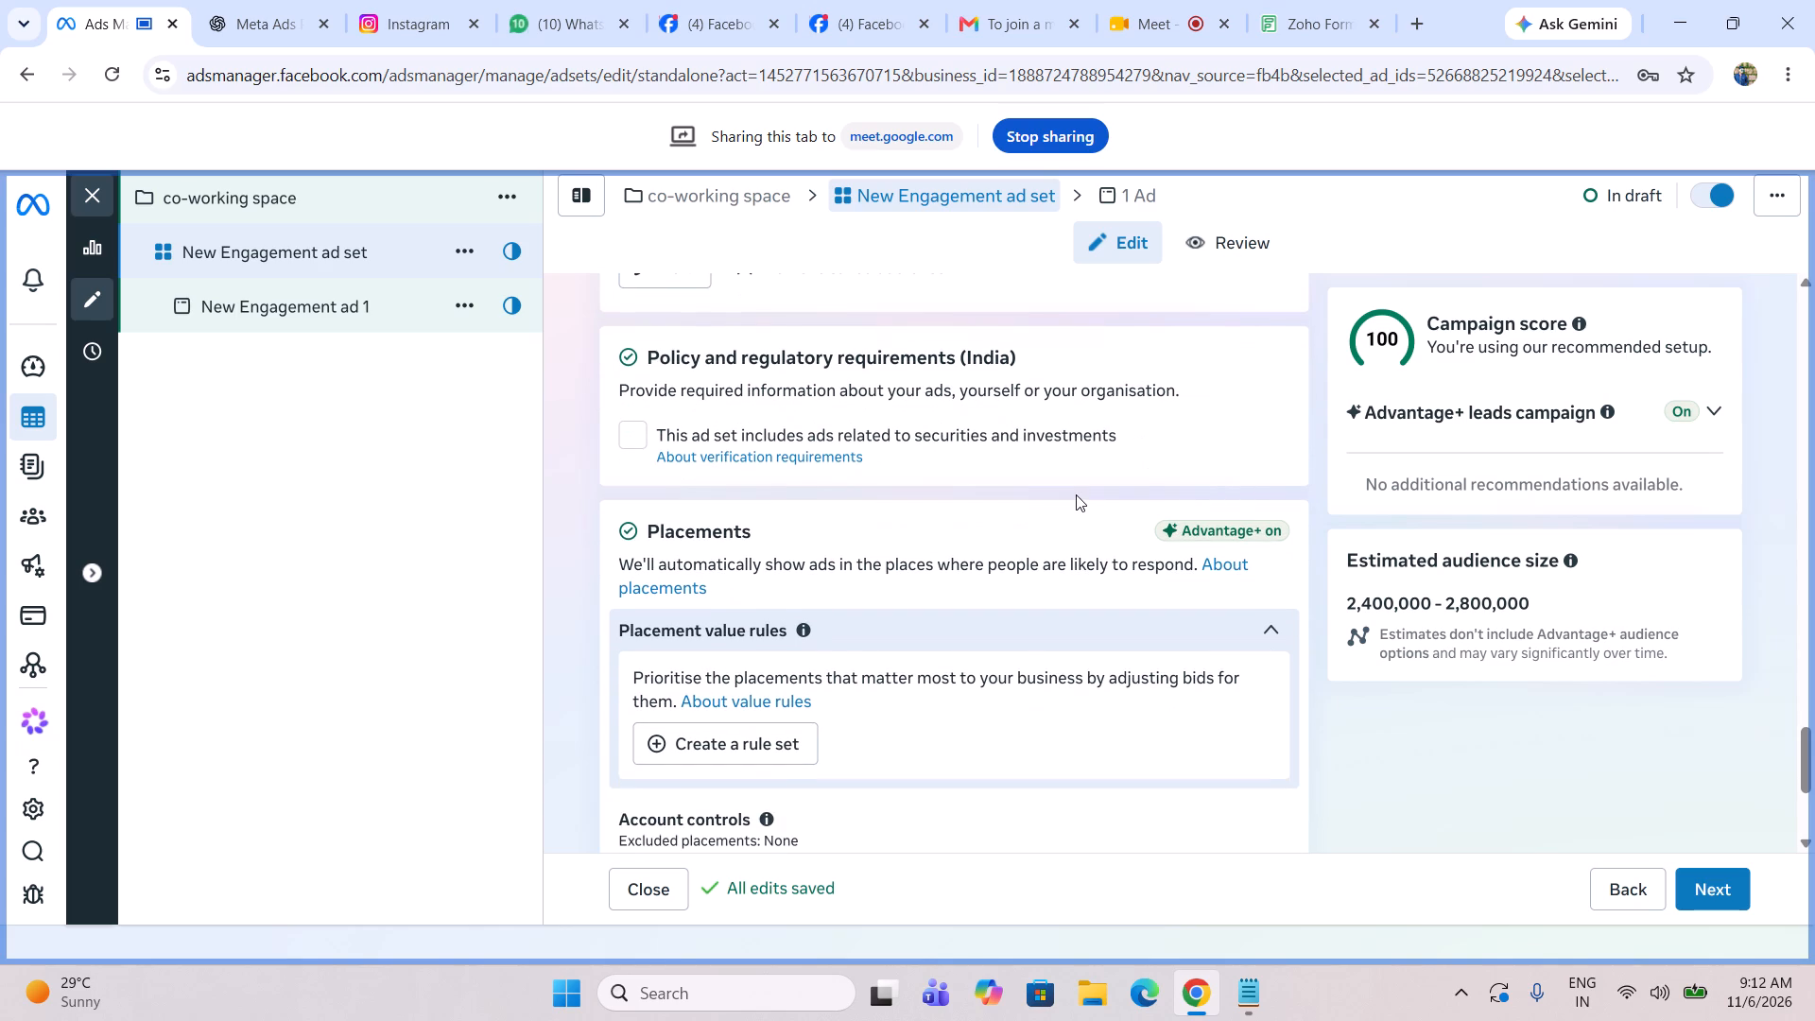
pyautogui.scroll(-4, 1076, 494)
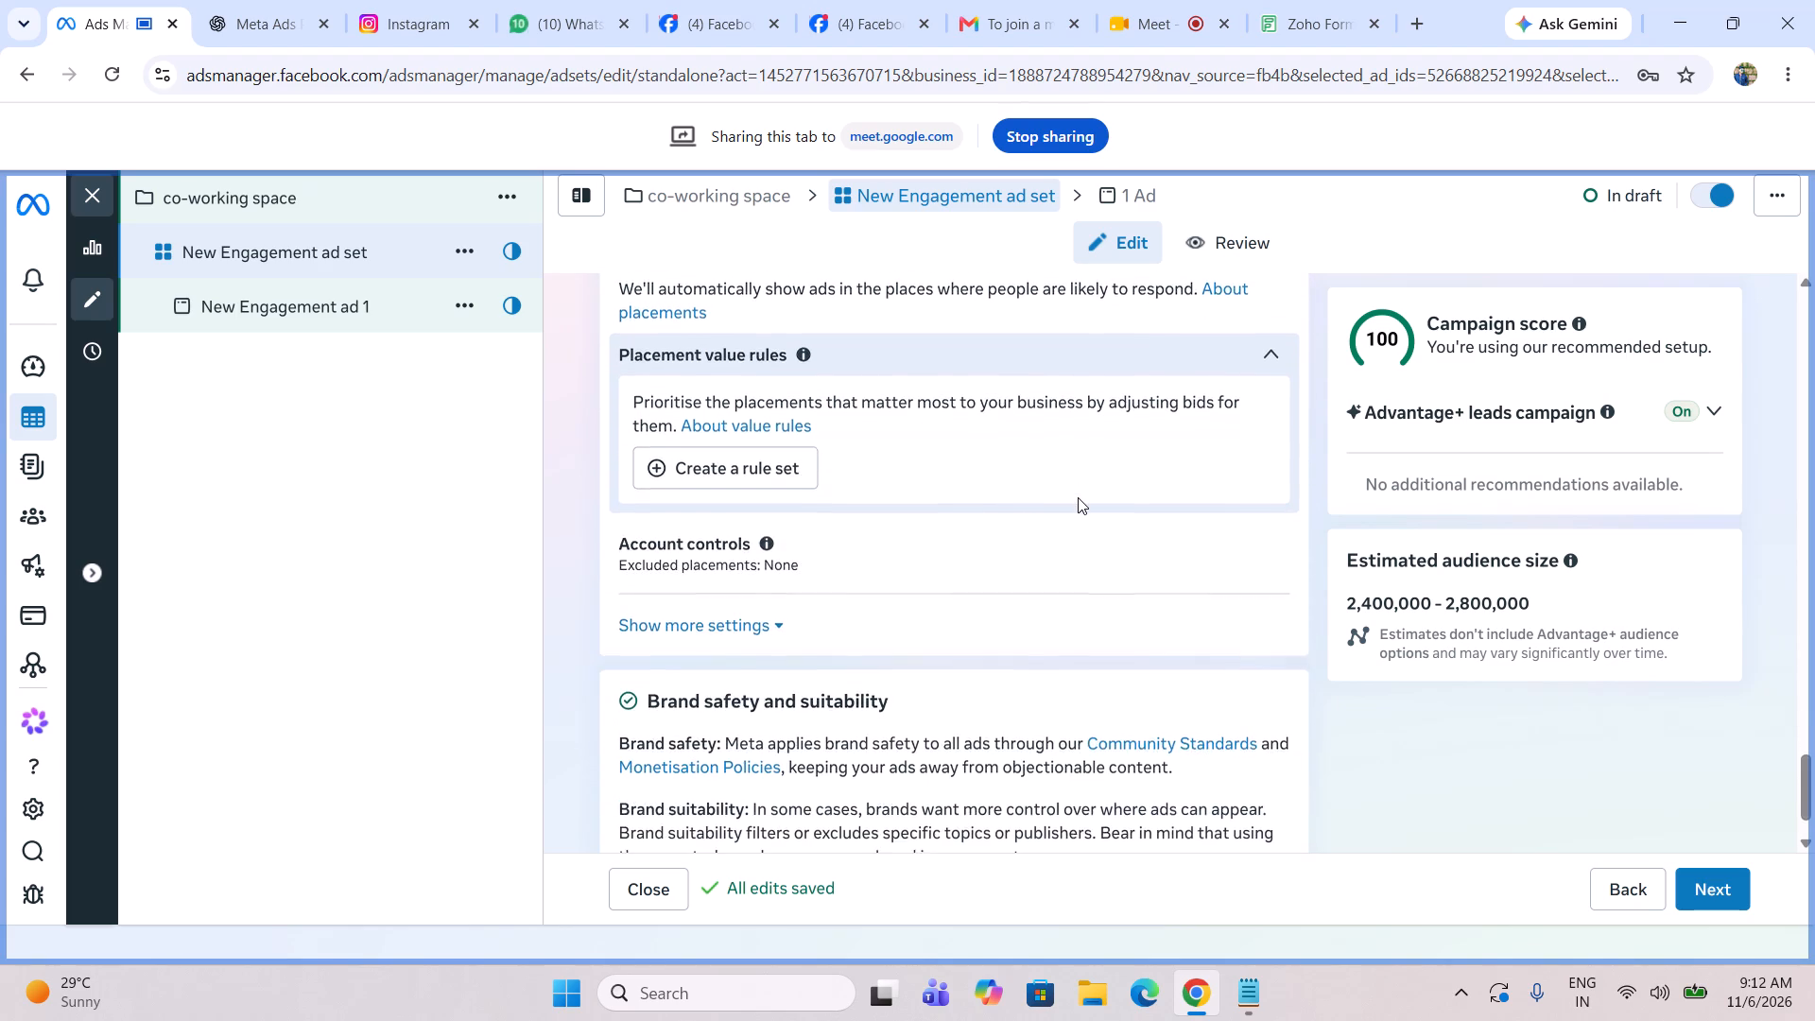
pyautogui.scroll(-2, 1078, 497)
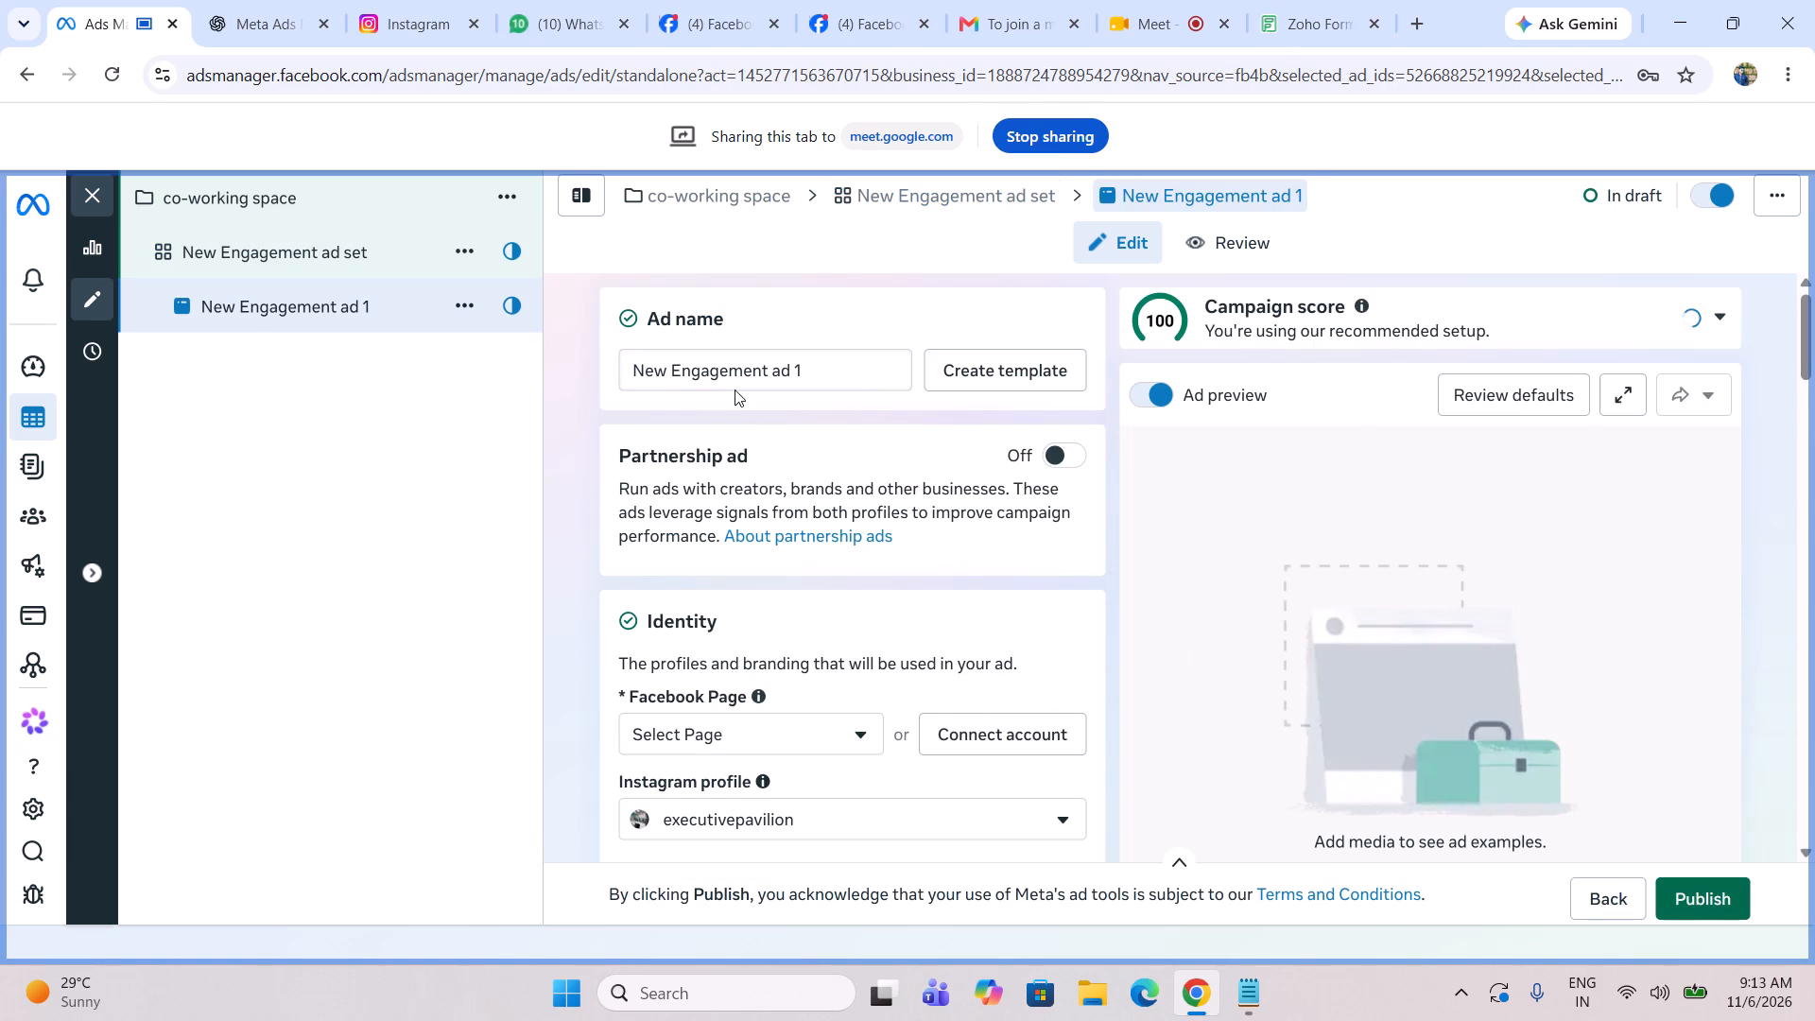
# Replace the ad's default name with "cowroking".
pyautogui.click(823, 370)
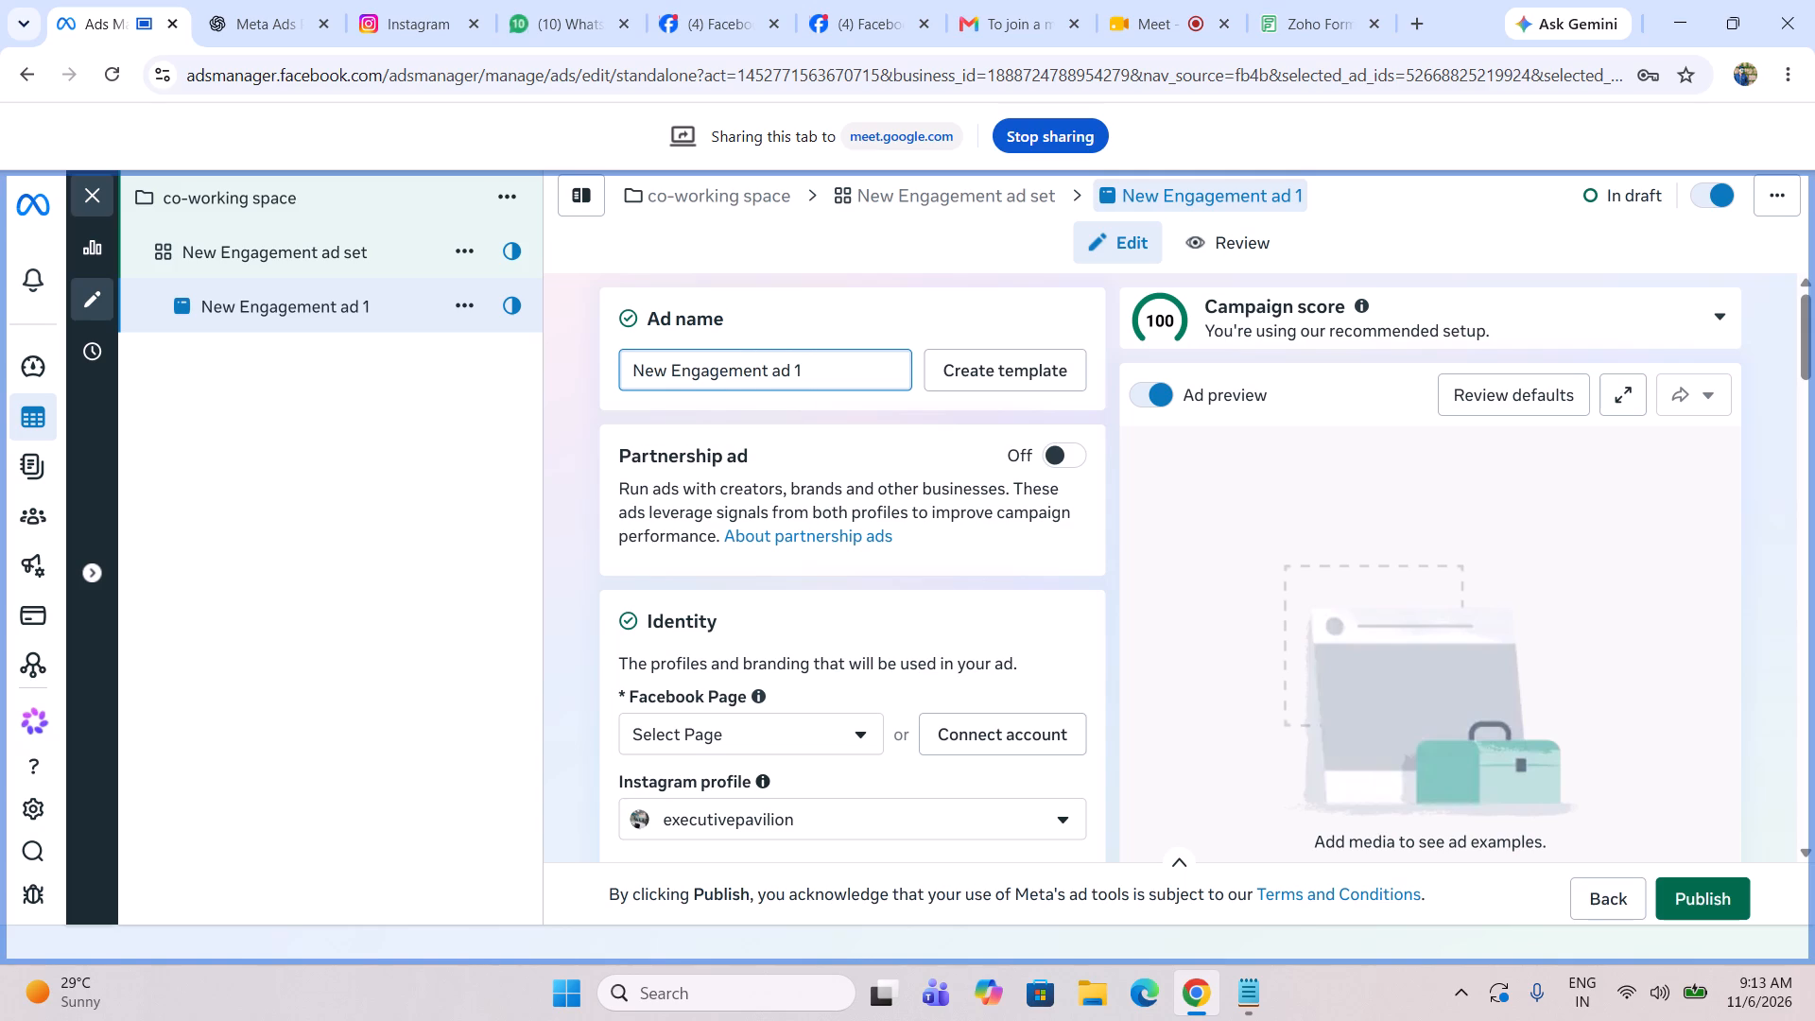
pyautogui.press('BackSpace')
pyautogui.press('BackSpace')
pyautogui.press('BackSpace')
pyautogui.press('BackSpace')
pyautogui.press('BackSpace')
pyautogui.press('BackSpace')
pyautogui.press('BackSpace')
pyautogui.press('BackSpace')
pyautogui.press('BackSpace')
pyautogui.press('BackSpace')
pyautogui.press('BackSpace')
pyautogui.press('BackSpace')
pyautogui.press('BackSpace')
pyautogui.press('BackSpace')
pyautogui.press('BackSpace')
pyautogui.press('BackSpace')
pyautogui.press('BackSpace')
pyautogui.press('BackSpace')
pyautogui.press('BackSpace')
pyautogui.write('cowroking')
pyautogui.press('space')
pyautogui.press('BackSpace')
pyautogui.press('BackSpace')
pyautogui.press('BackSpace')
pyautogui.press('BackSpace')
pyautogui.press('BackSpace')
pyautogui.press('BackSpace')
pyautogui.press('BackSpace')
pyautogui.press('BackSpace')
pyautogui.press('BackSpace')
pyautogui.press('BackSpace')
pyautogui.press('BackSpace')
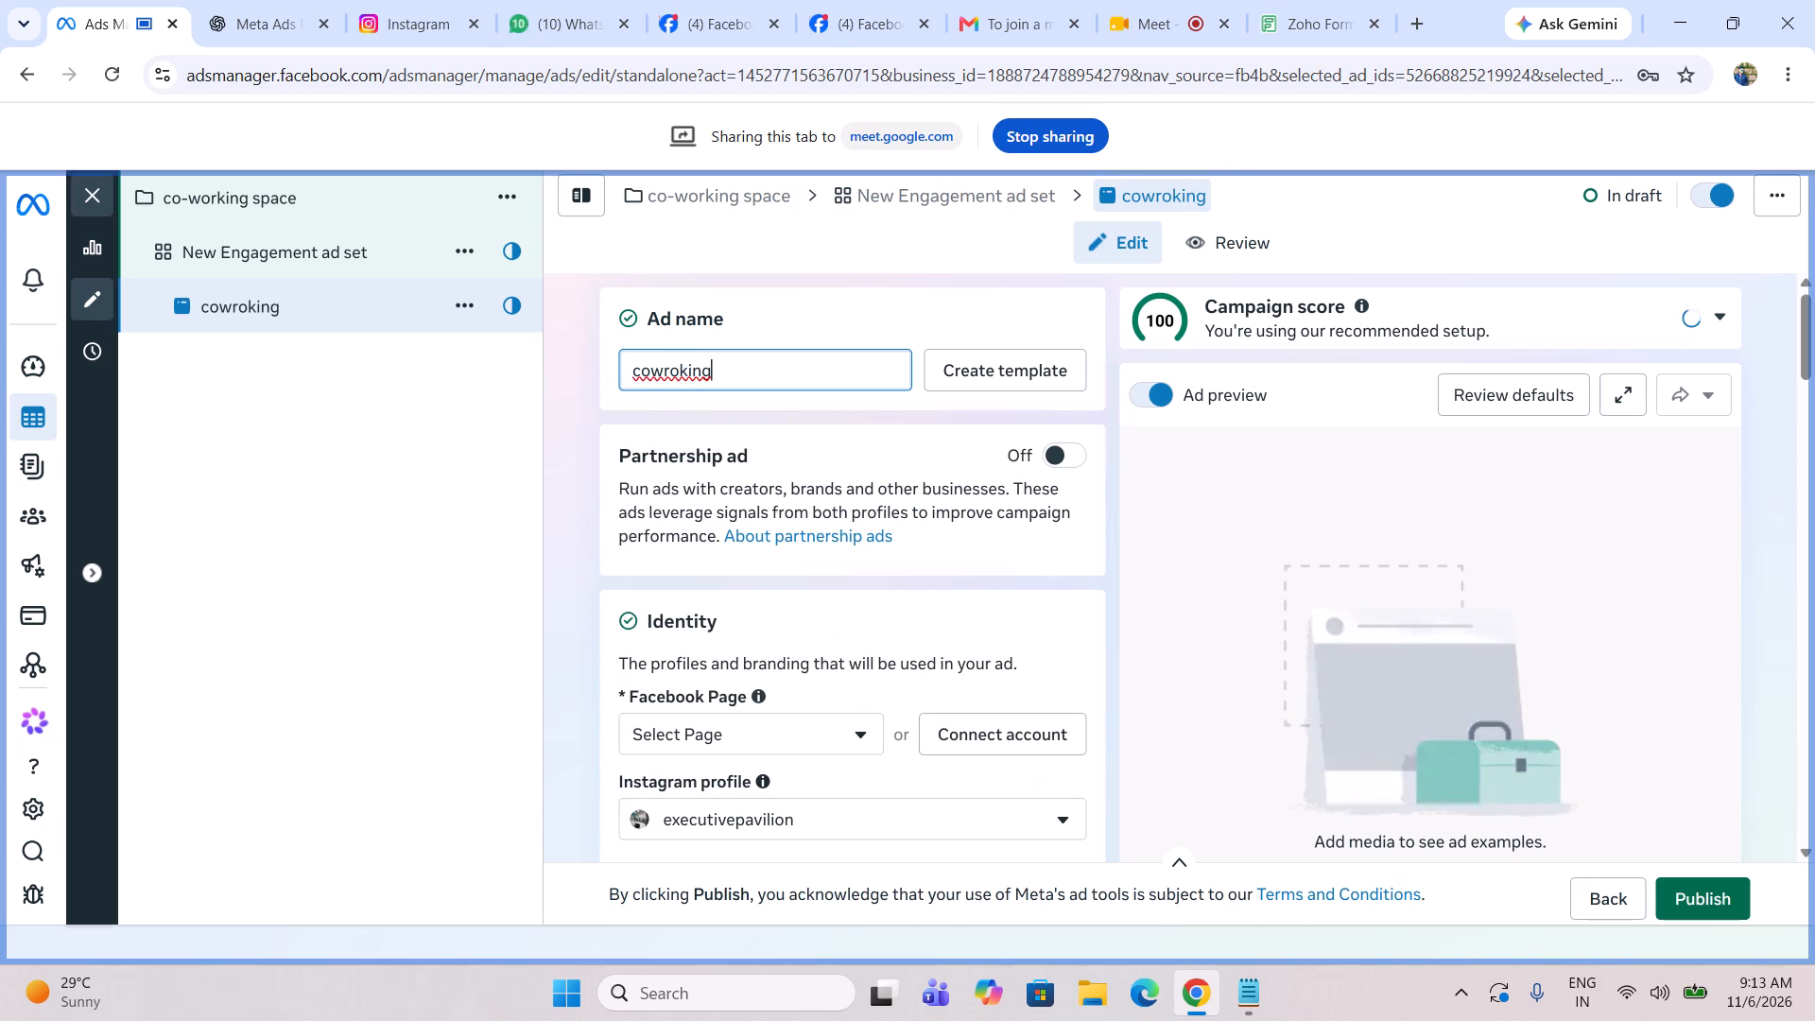
# Name the ad executivepavilion_coworking ad.
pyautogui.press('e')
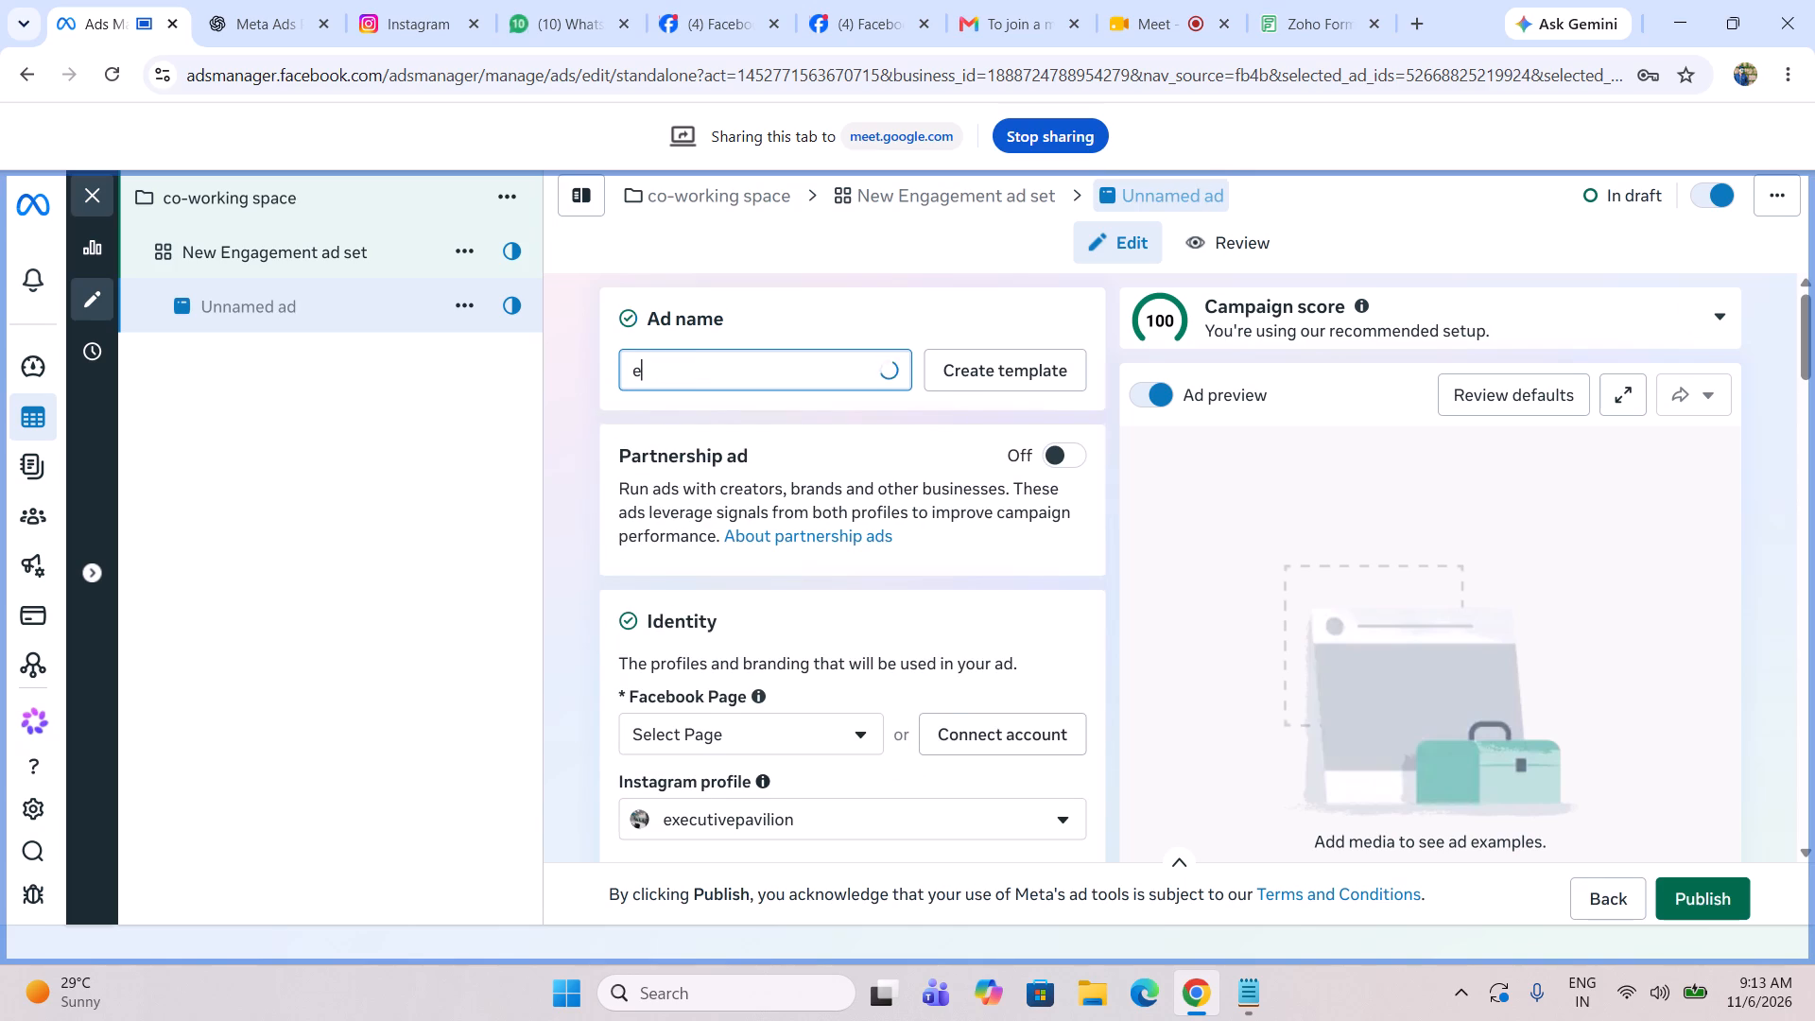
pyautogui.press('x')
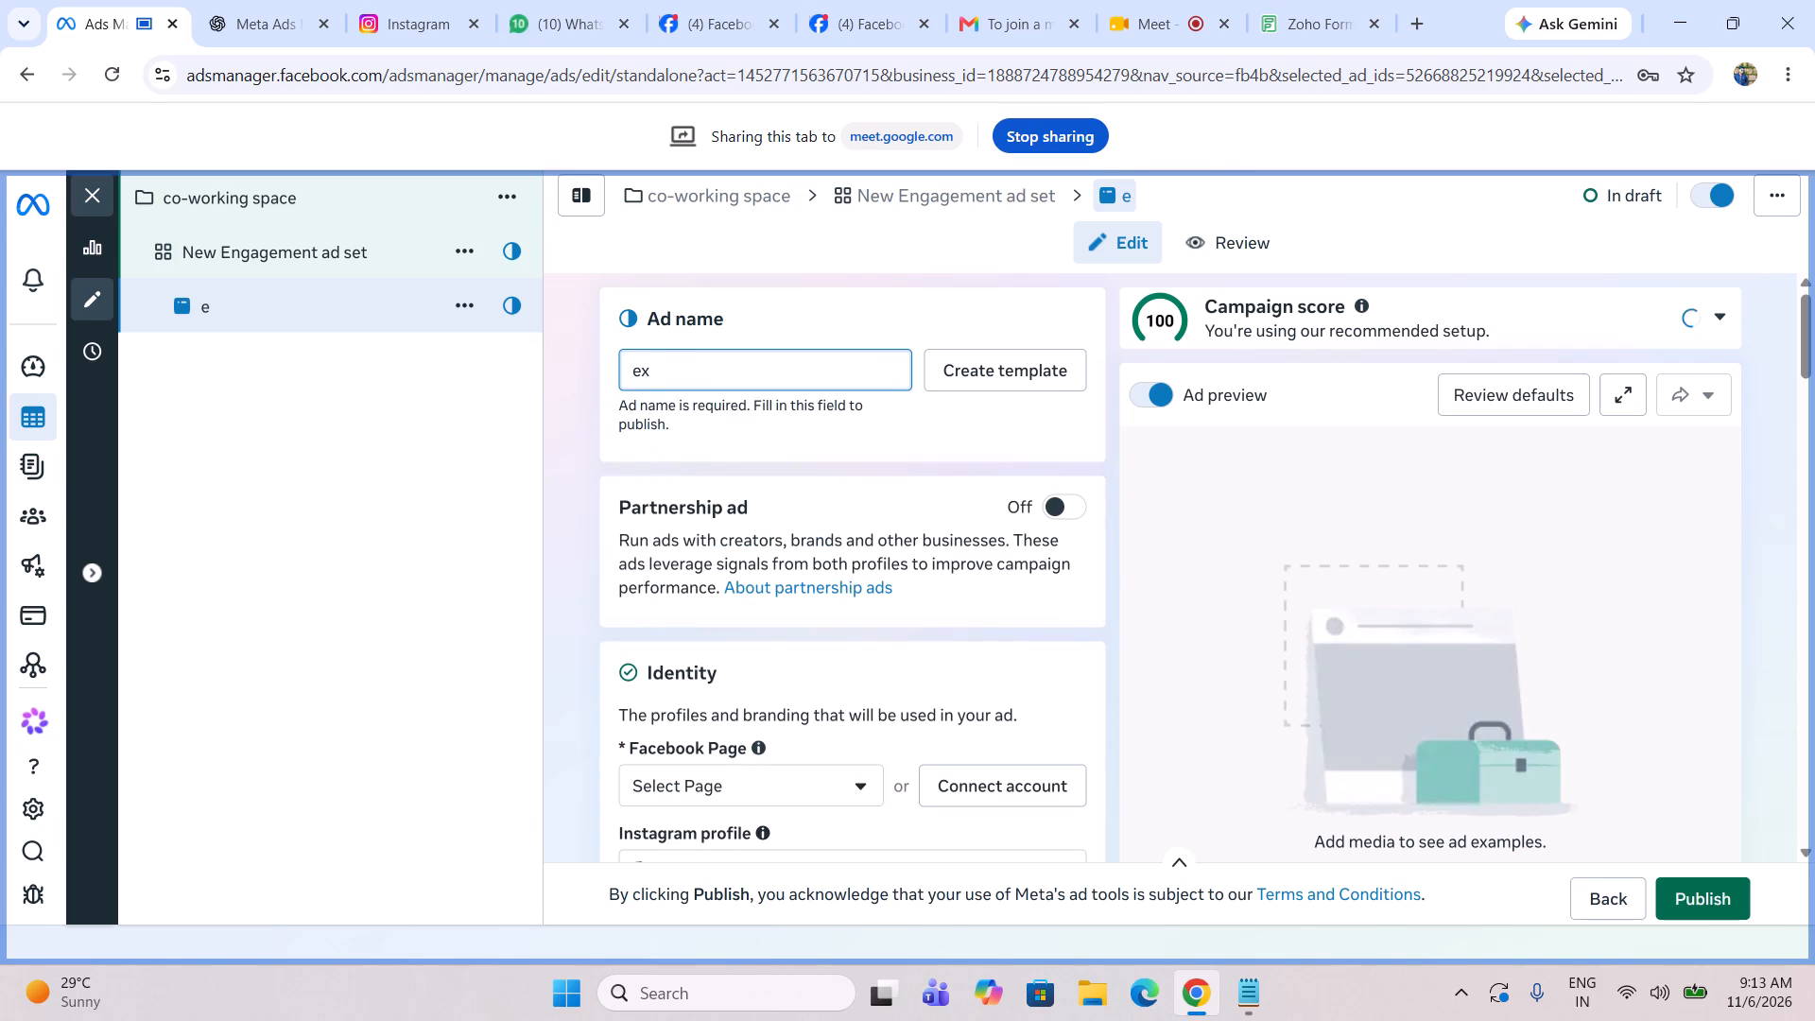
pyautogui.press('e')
pyautogui.write('cutive')
pyautogui.write('pavilion')
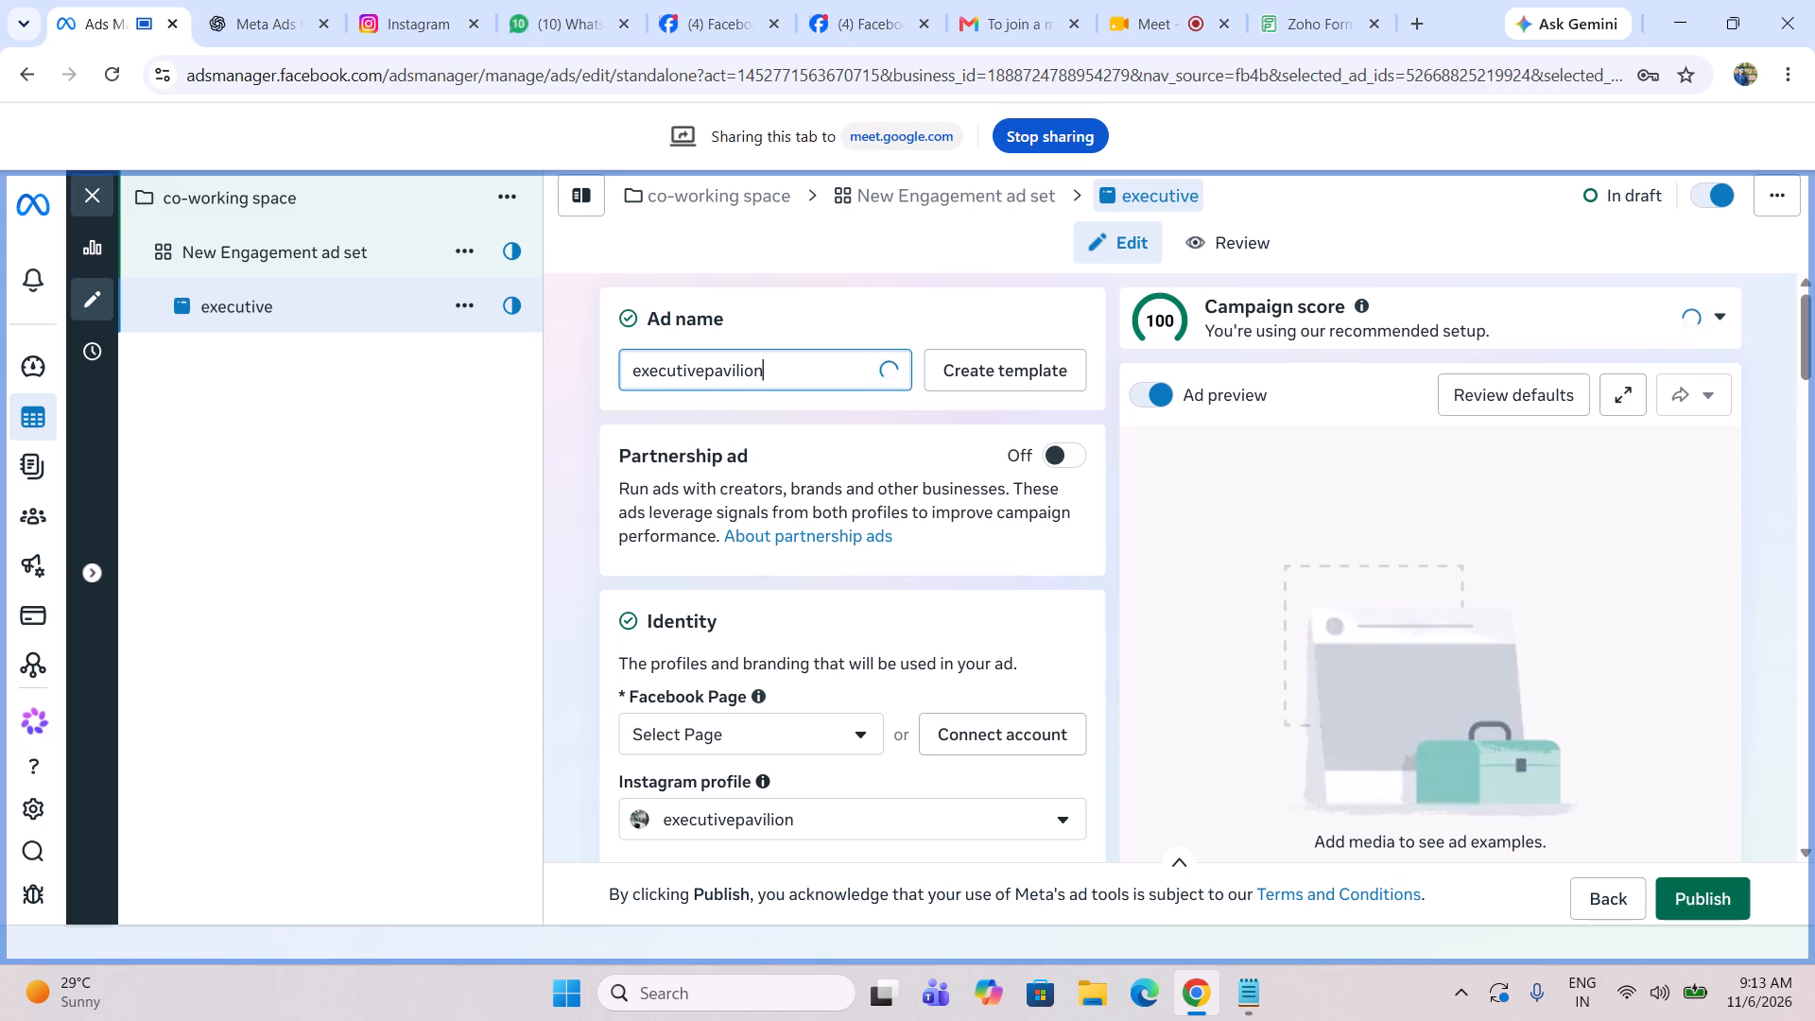
pyautogui.hotkey('shift', ':')
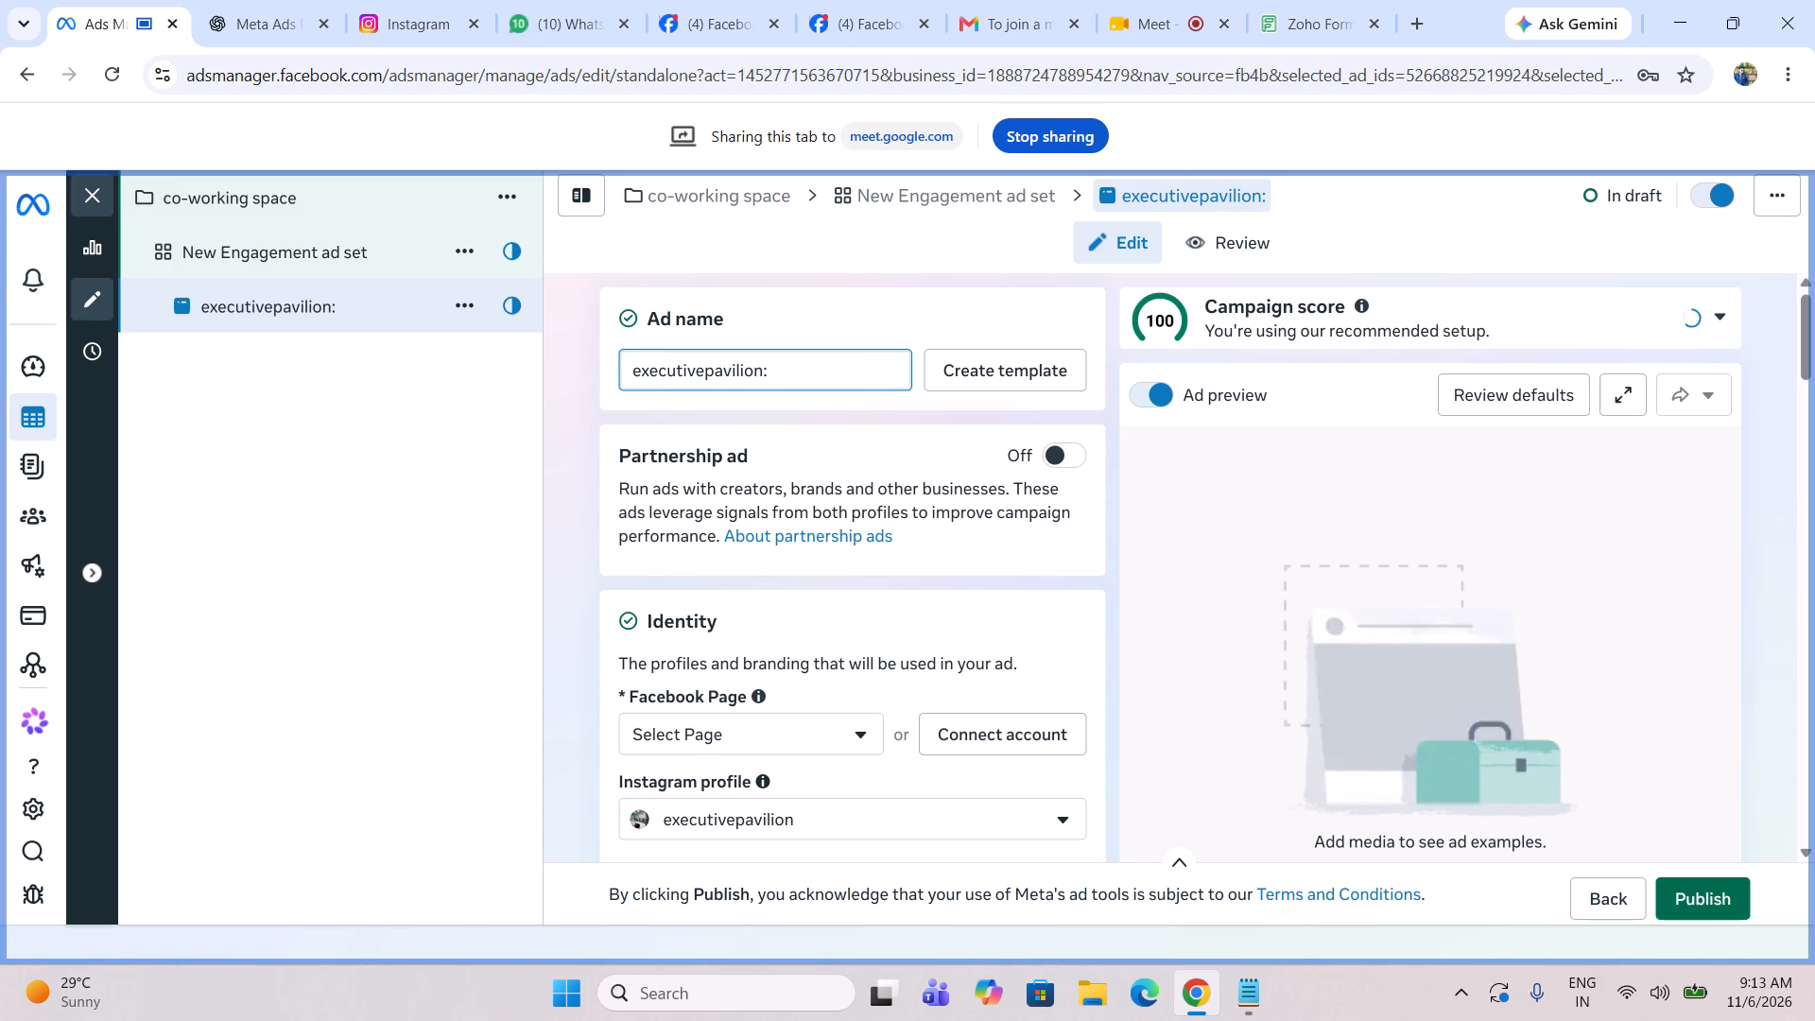
pyautogui.write('co')
pyautogui.write('working ad')
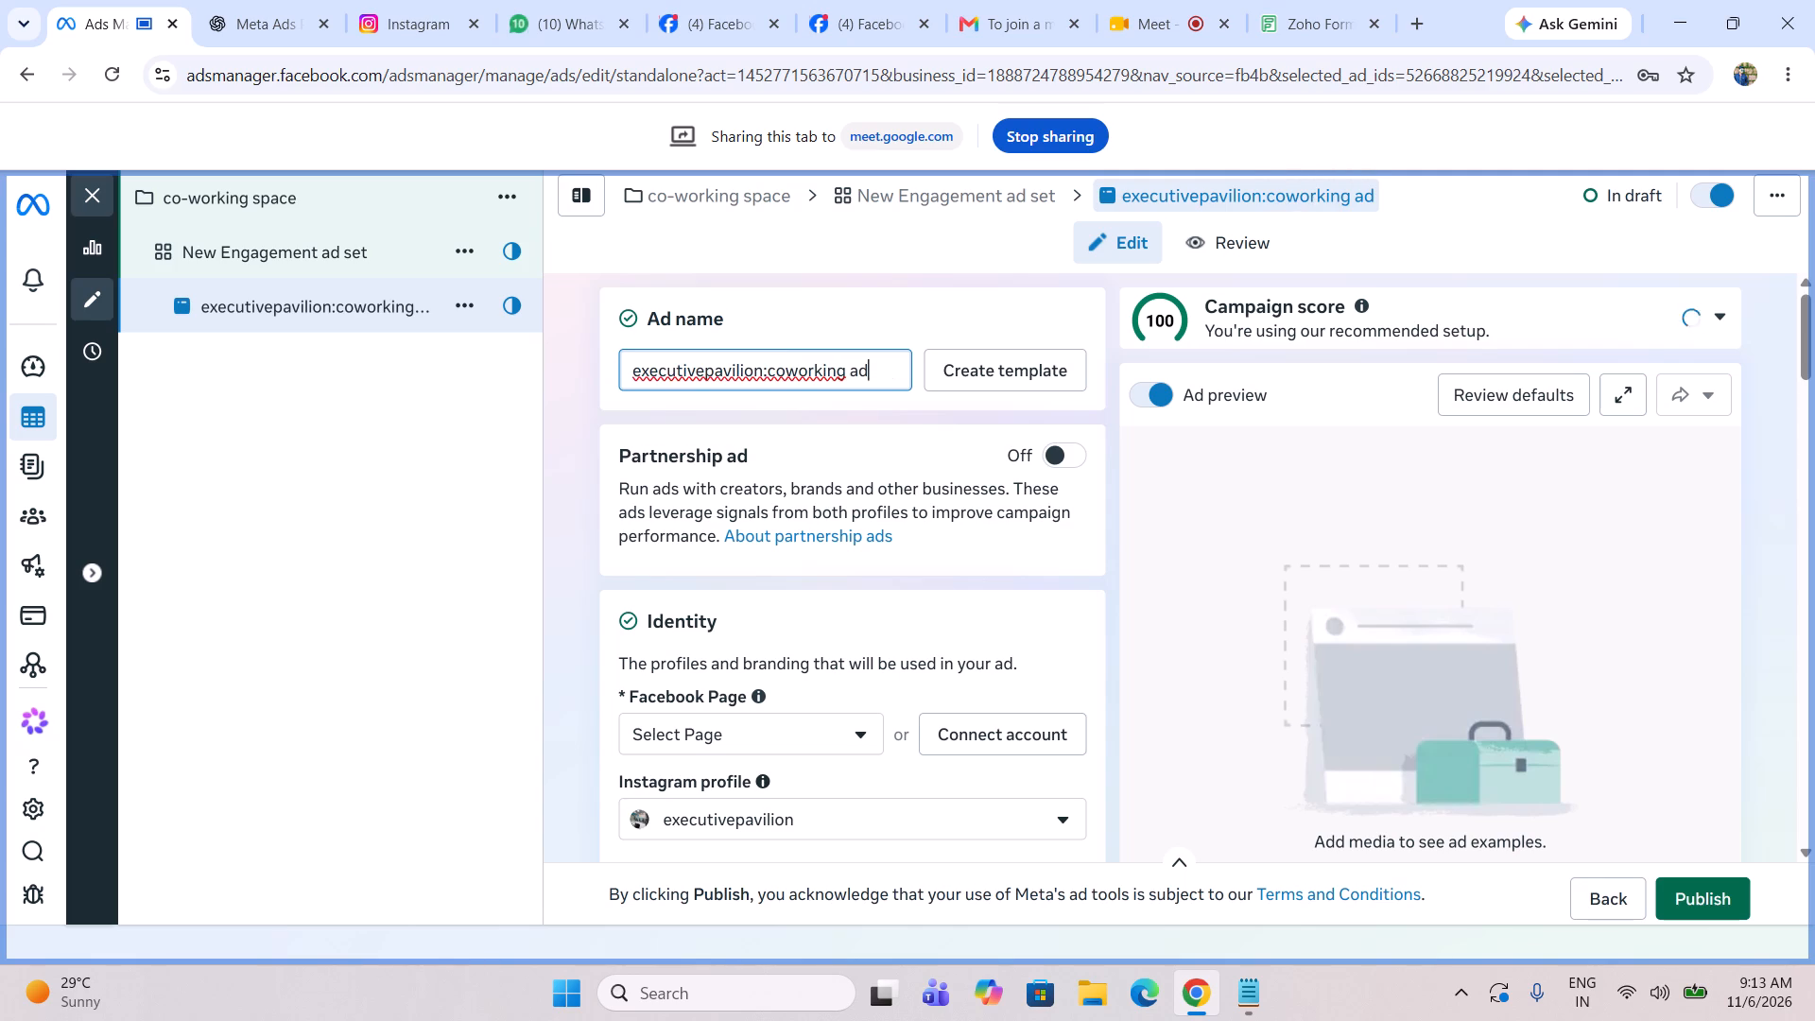
pyautogui.click(769, 364)
pyautogui.press('-')
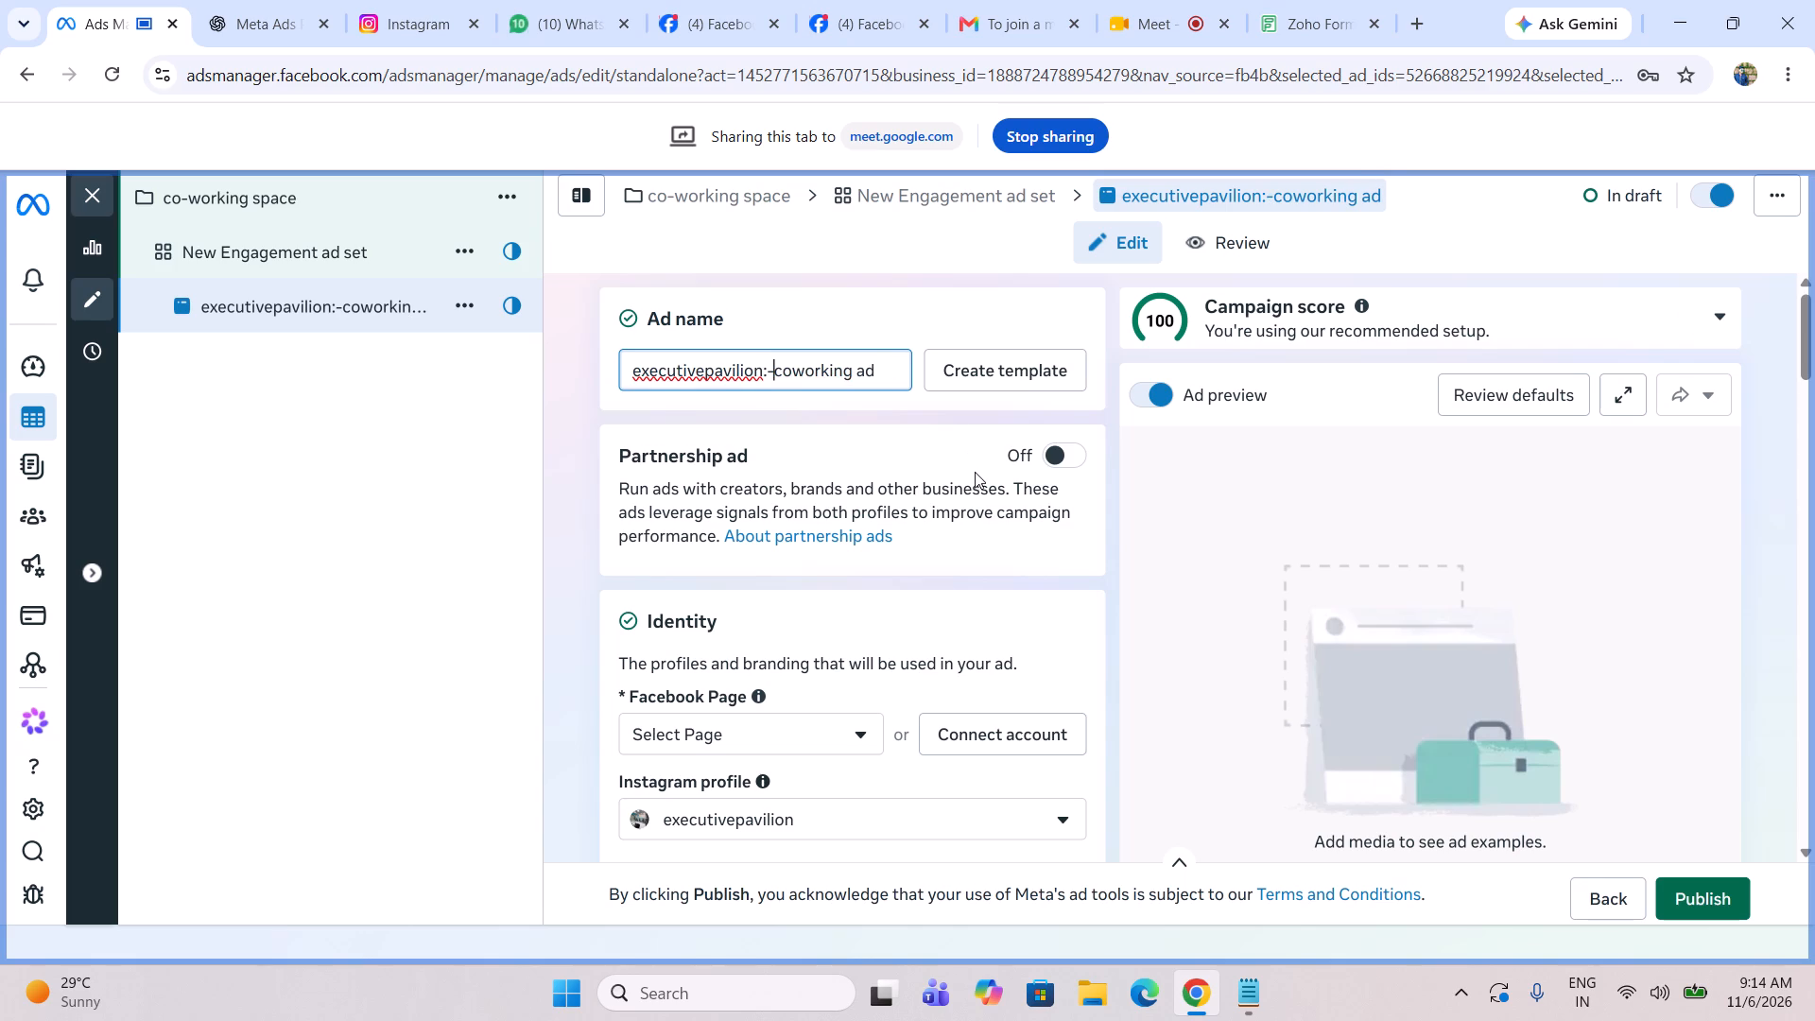
# Replace the separator in the ad name with an underscore, making it executivepavilion_coworking ad.
pyautogui.press('BackSpace')
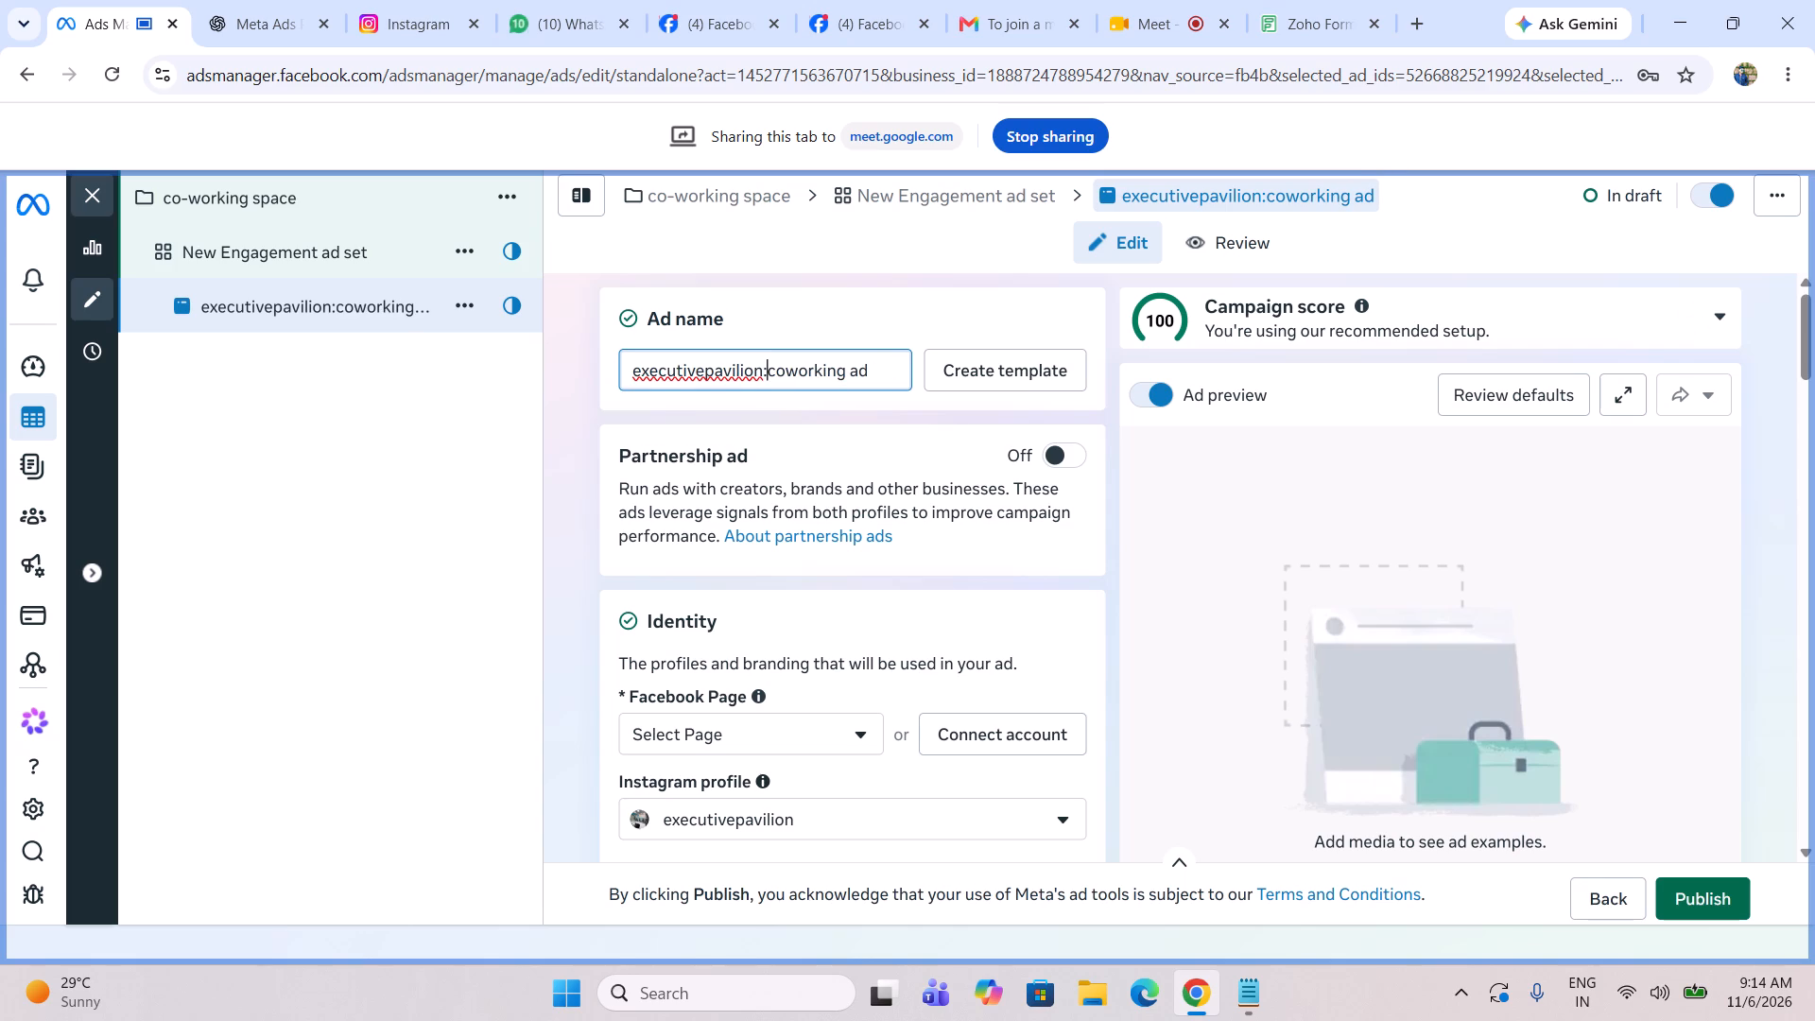
pyautogui.press('BackSpace')
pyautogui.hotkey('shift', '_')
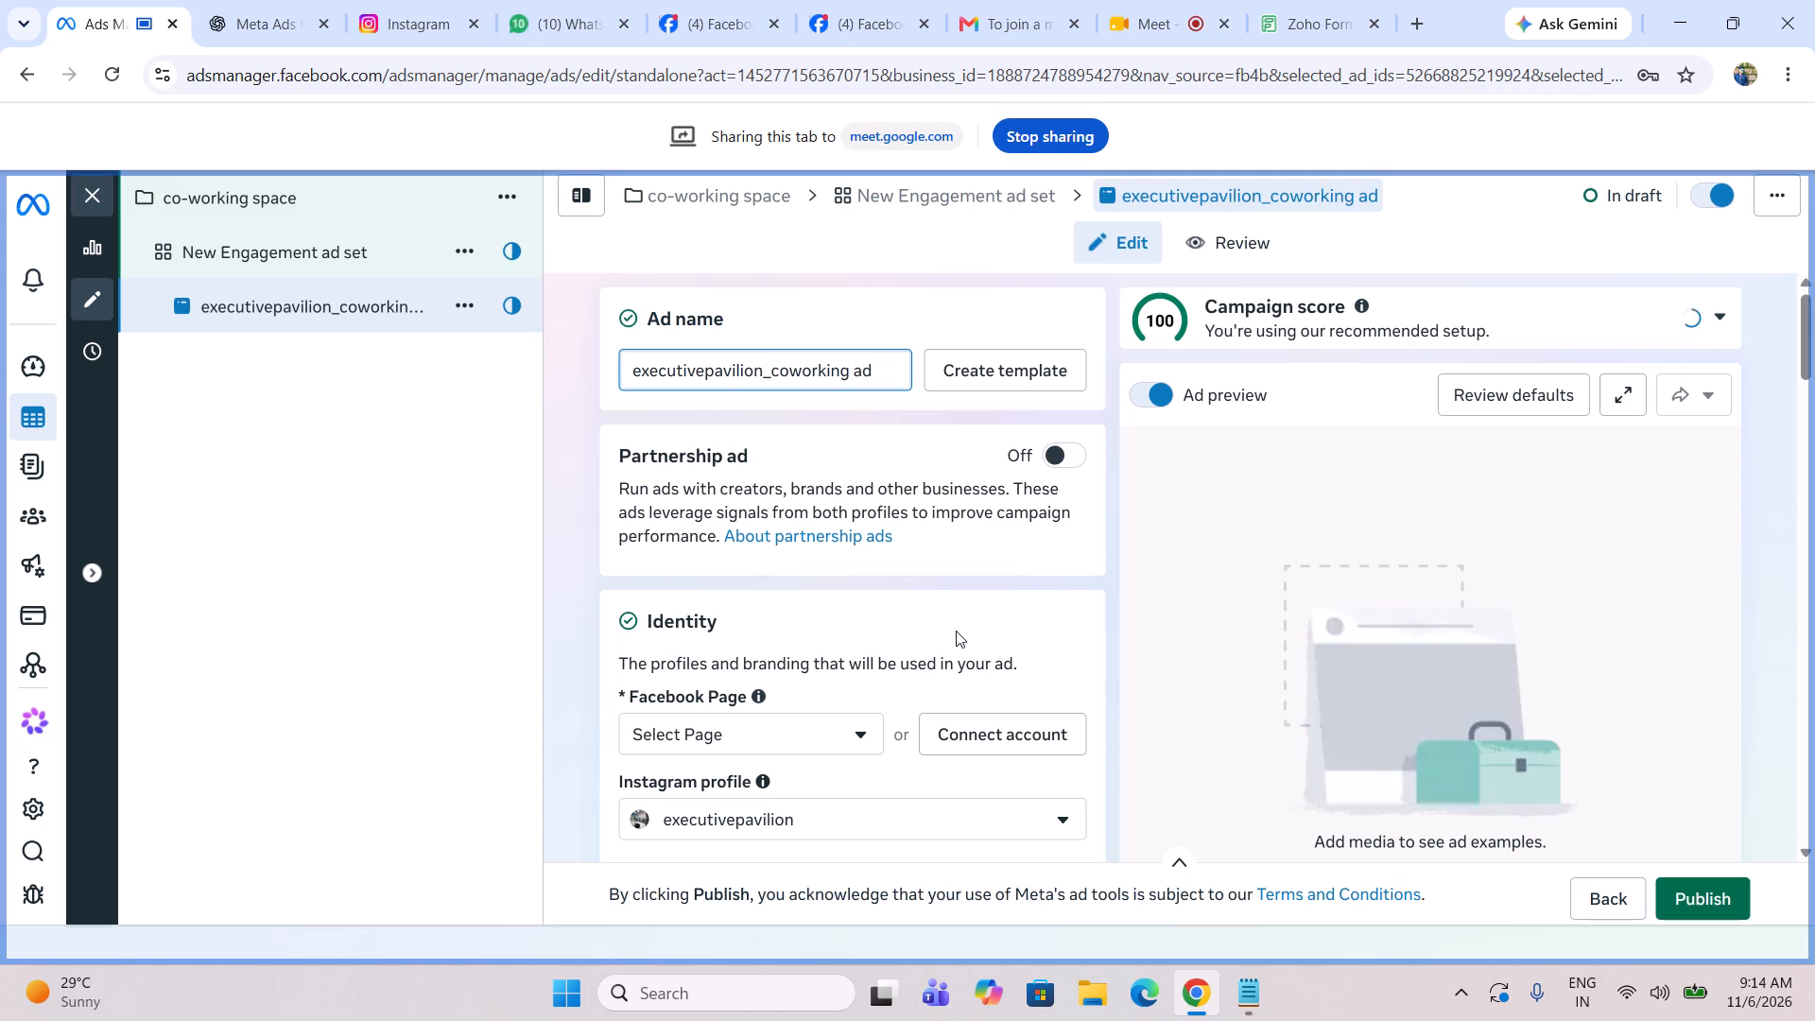
# Examine the ad's identity profiles, Threads profile choice, branding and ad setup options, including creative source and format.
pyautogui.scroll(-2, 955, 627)
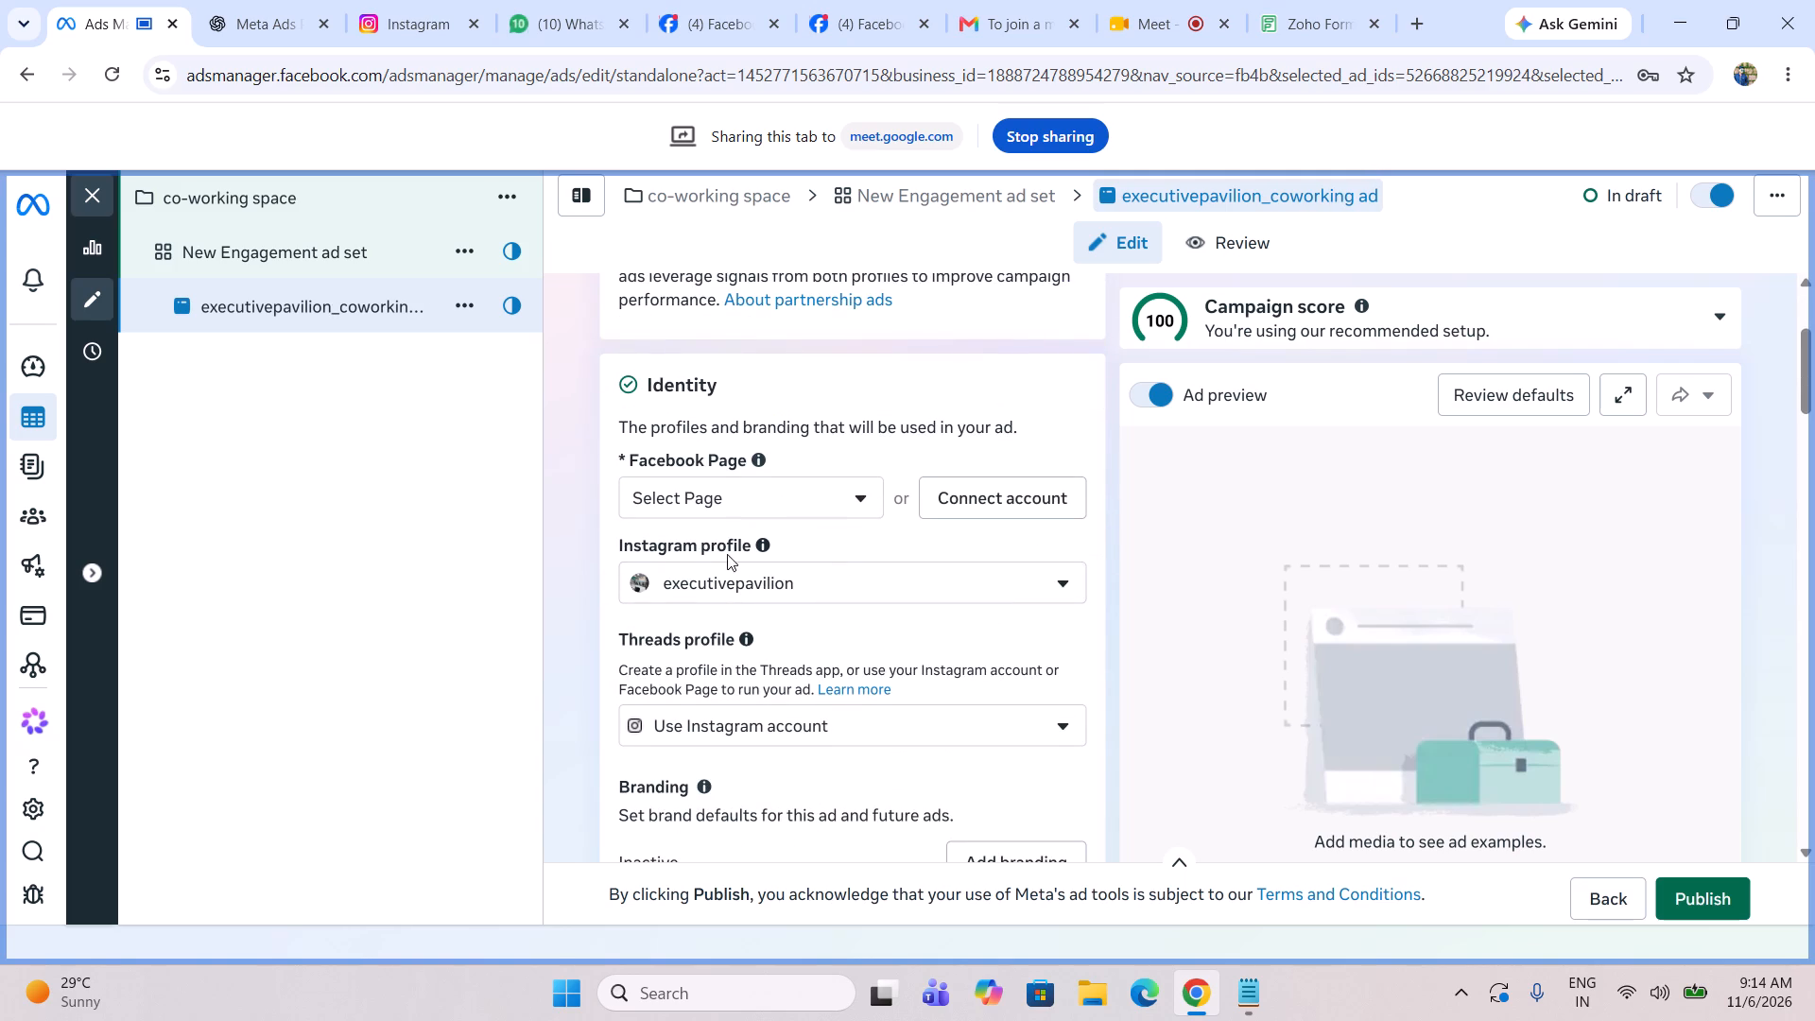
pyautogui.scroll(-2, 869, 614)
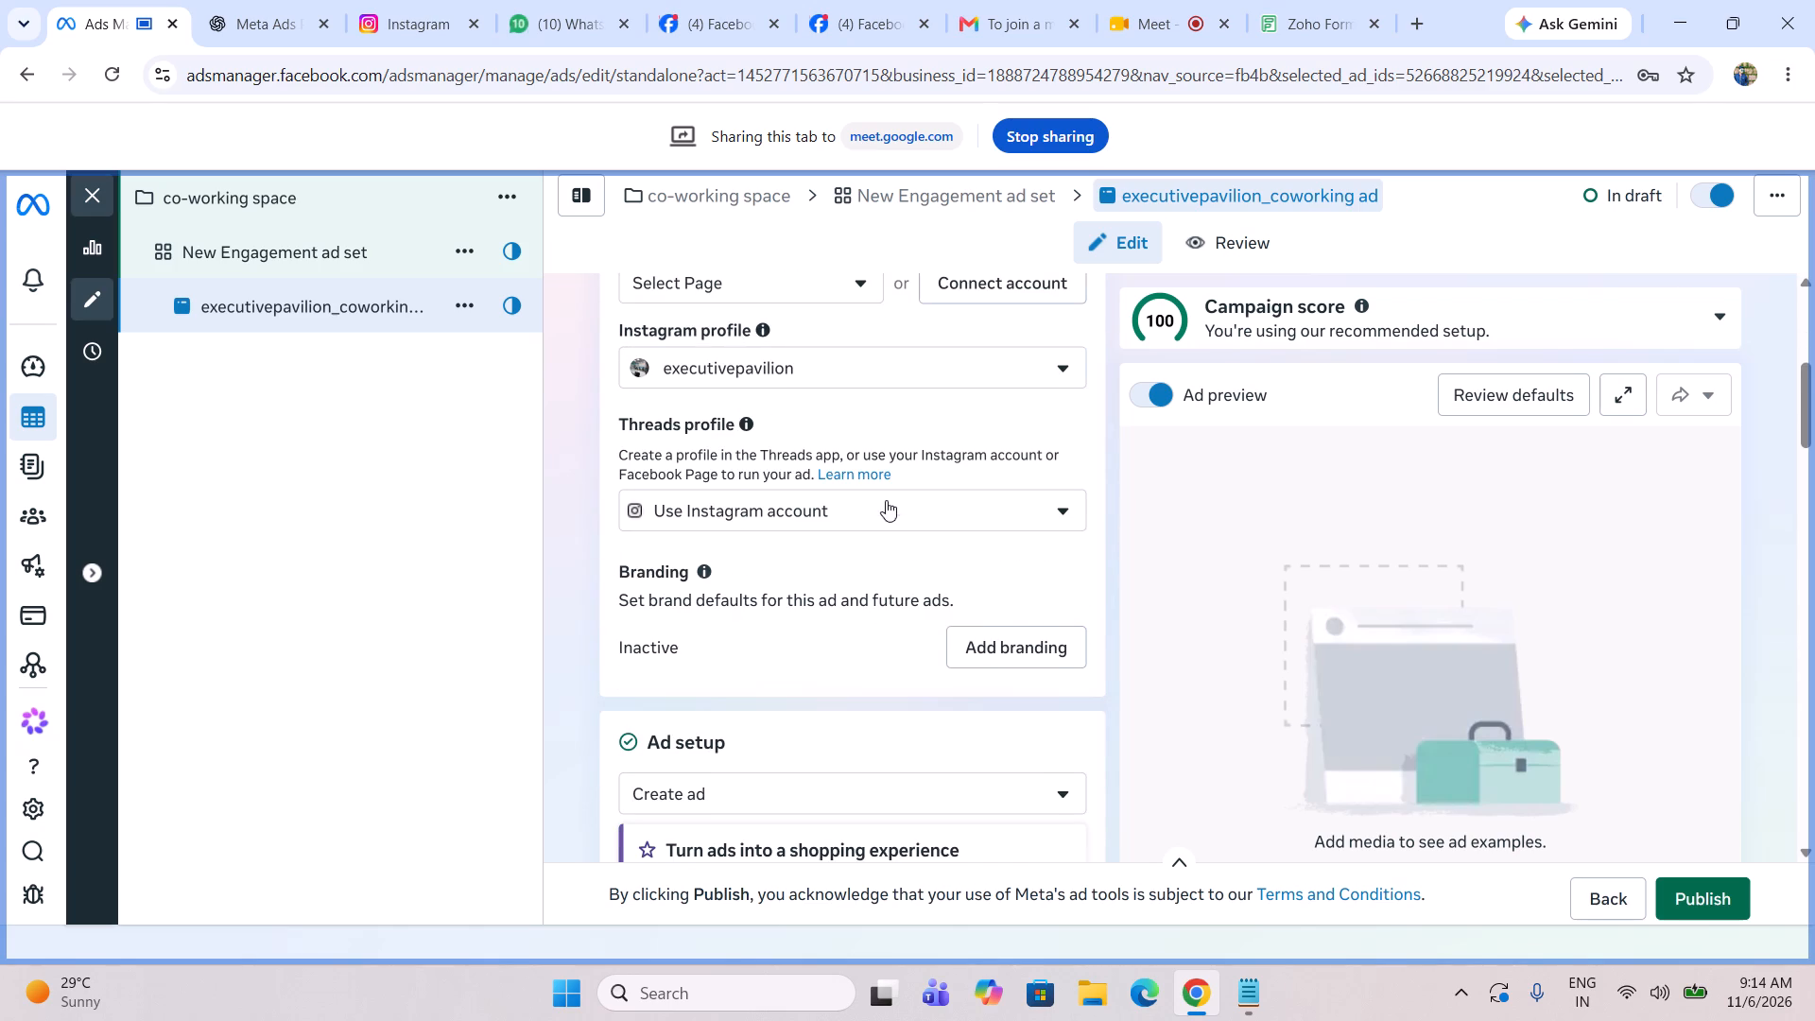
pyautogui.click(886, 493)
pyautogui.click(887, 493)
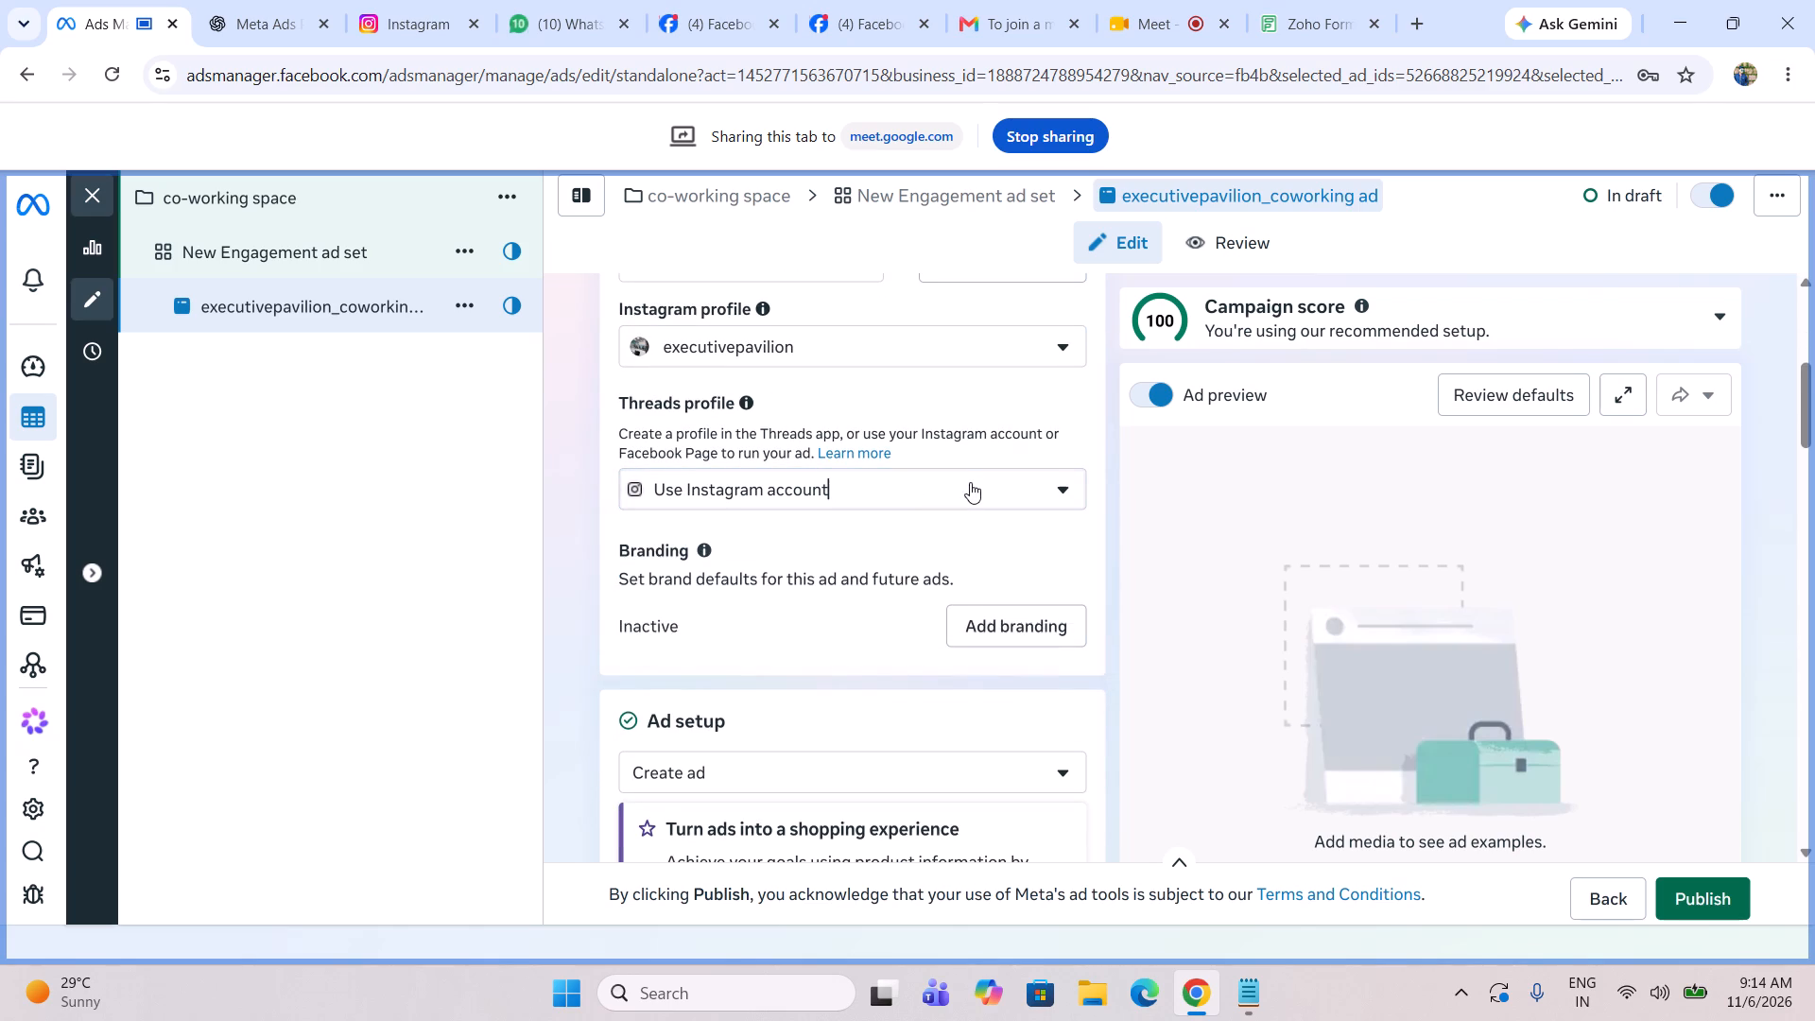
pyautogui.scroll(-4, 971, 481)
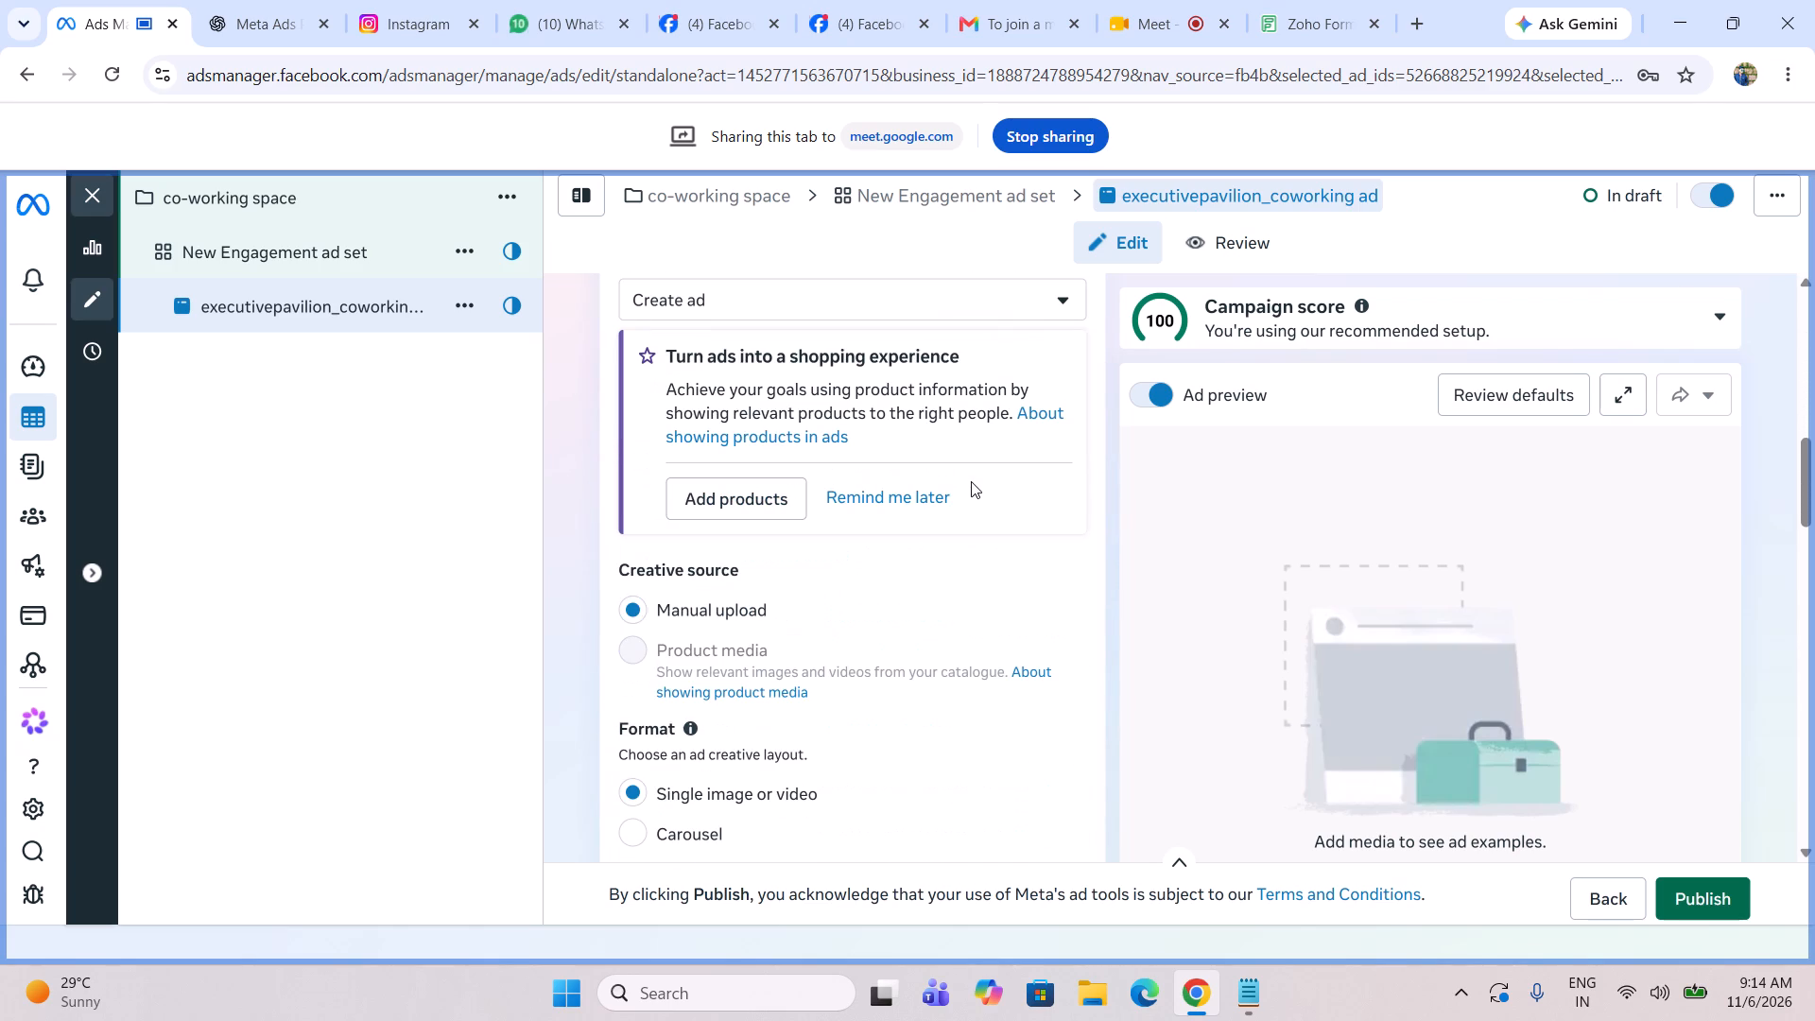
pyautogui.scroll(-1, 973, 485)
pyautogui.scroll(2, 938, 486)
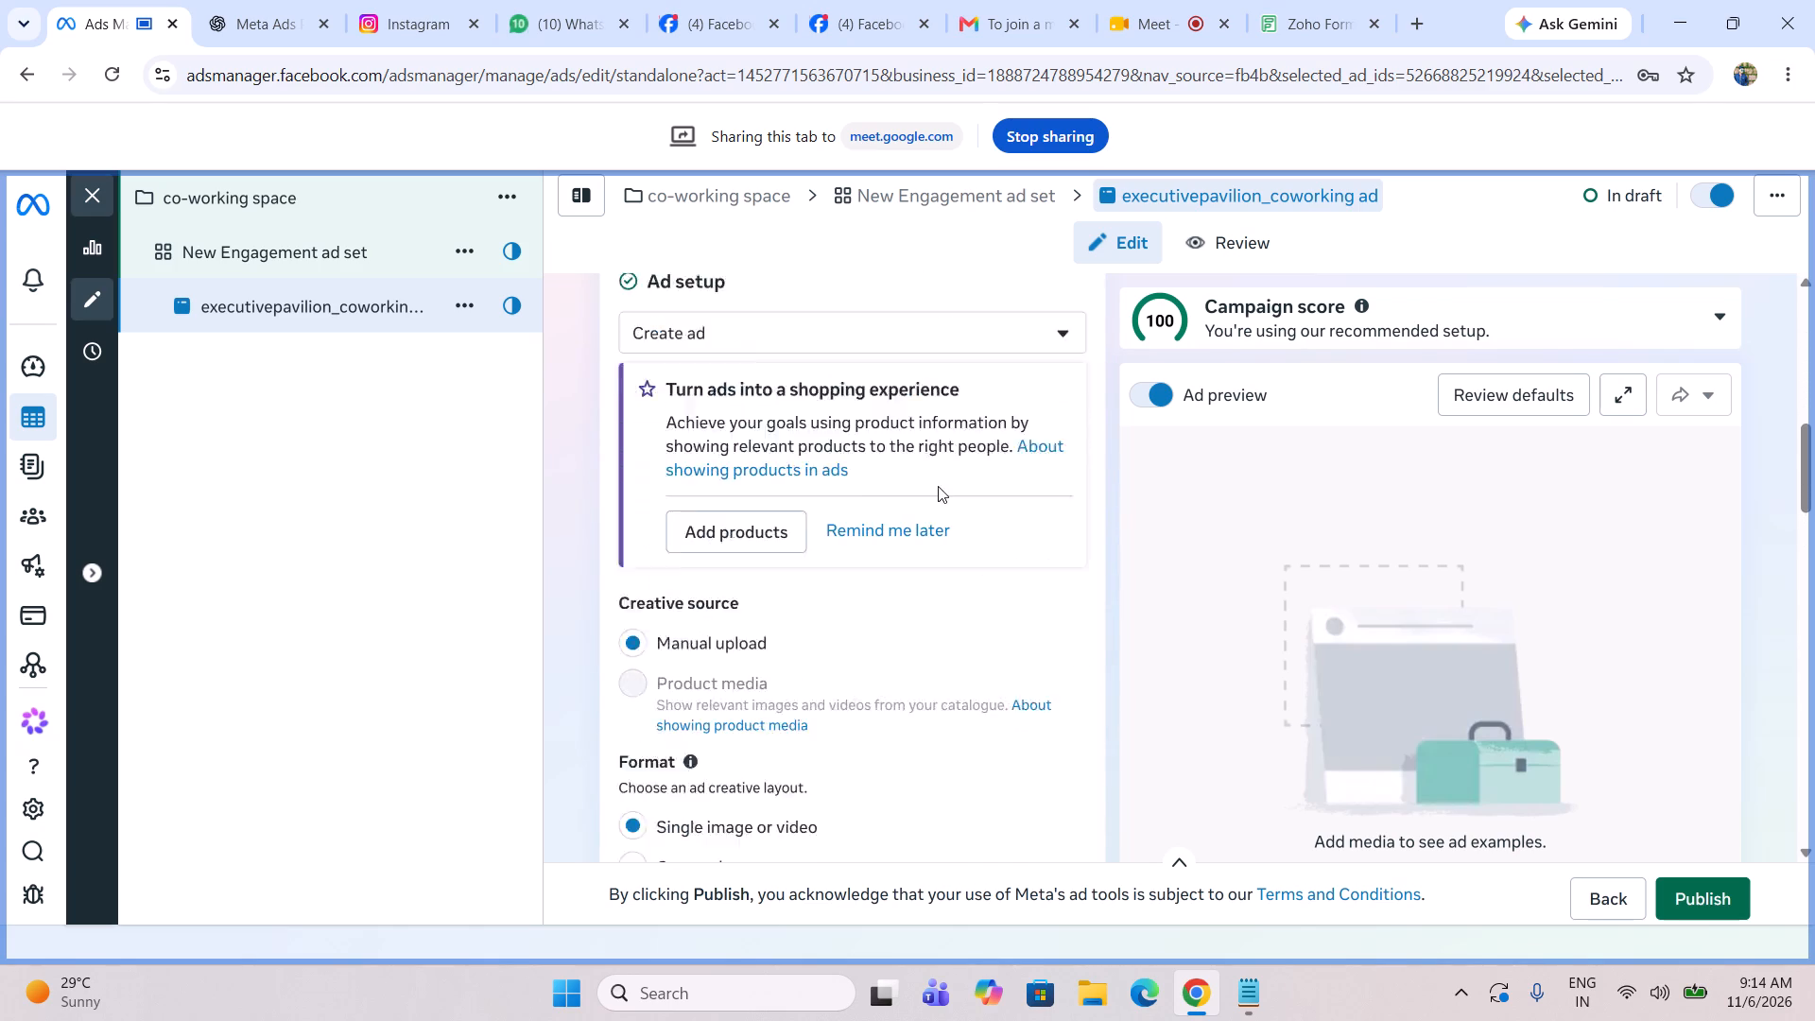
pyautogui.scroll(2, 985, 557)
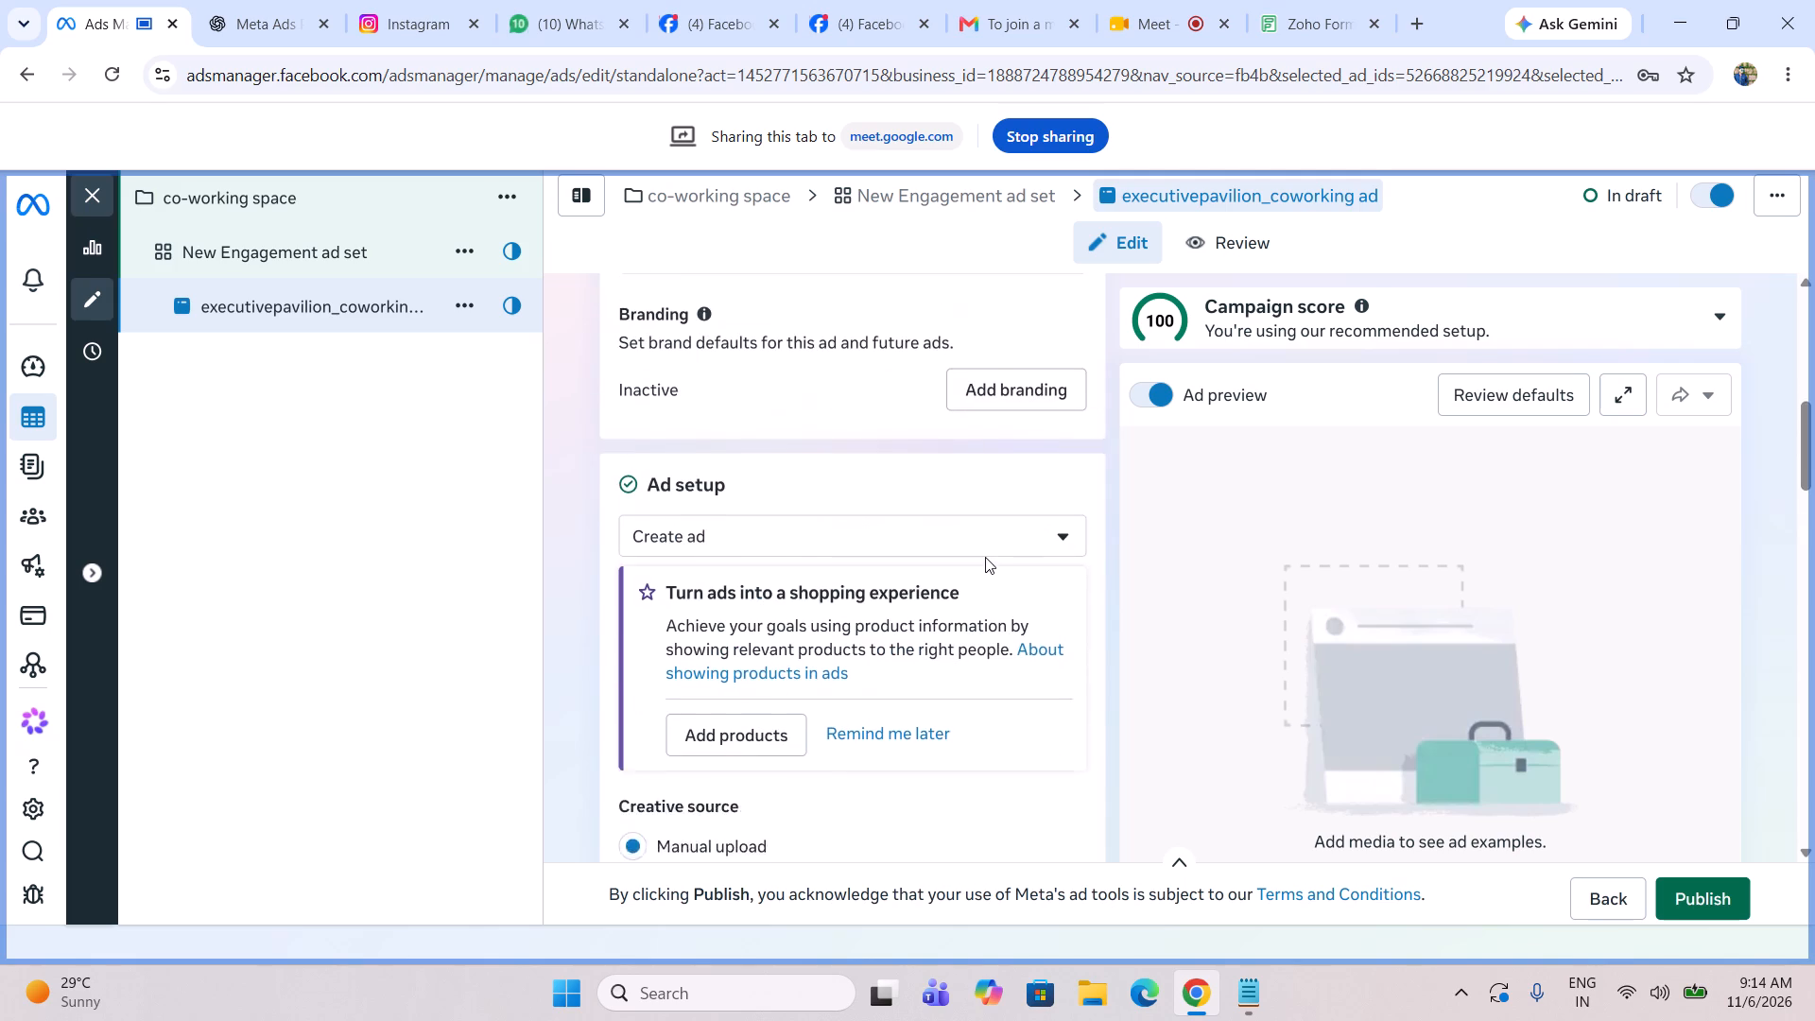
pyautogui.scroll(1, 985, 557)
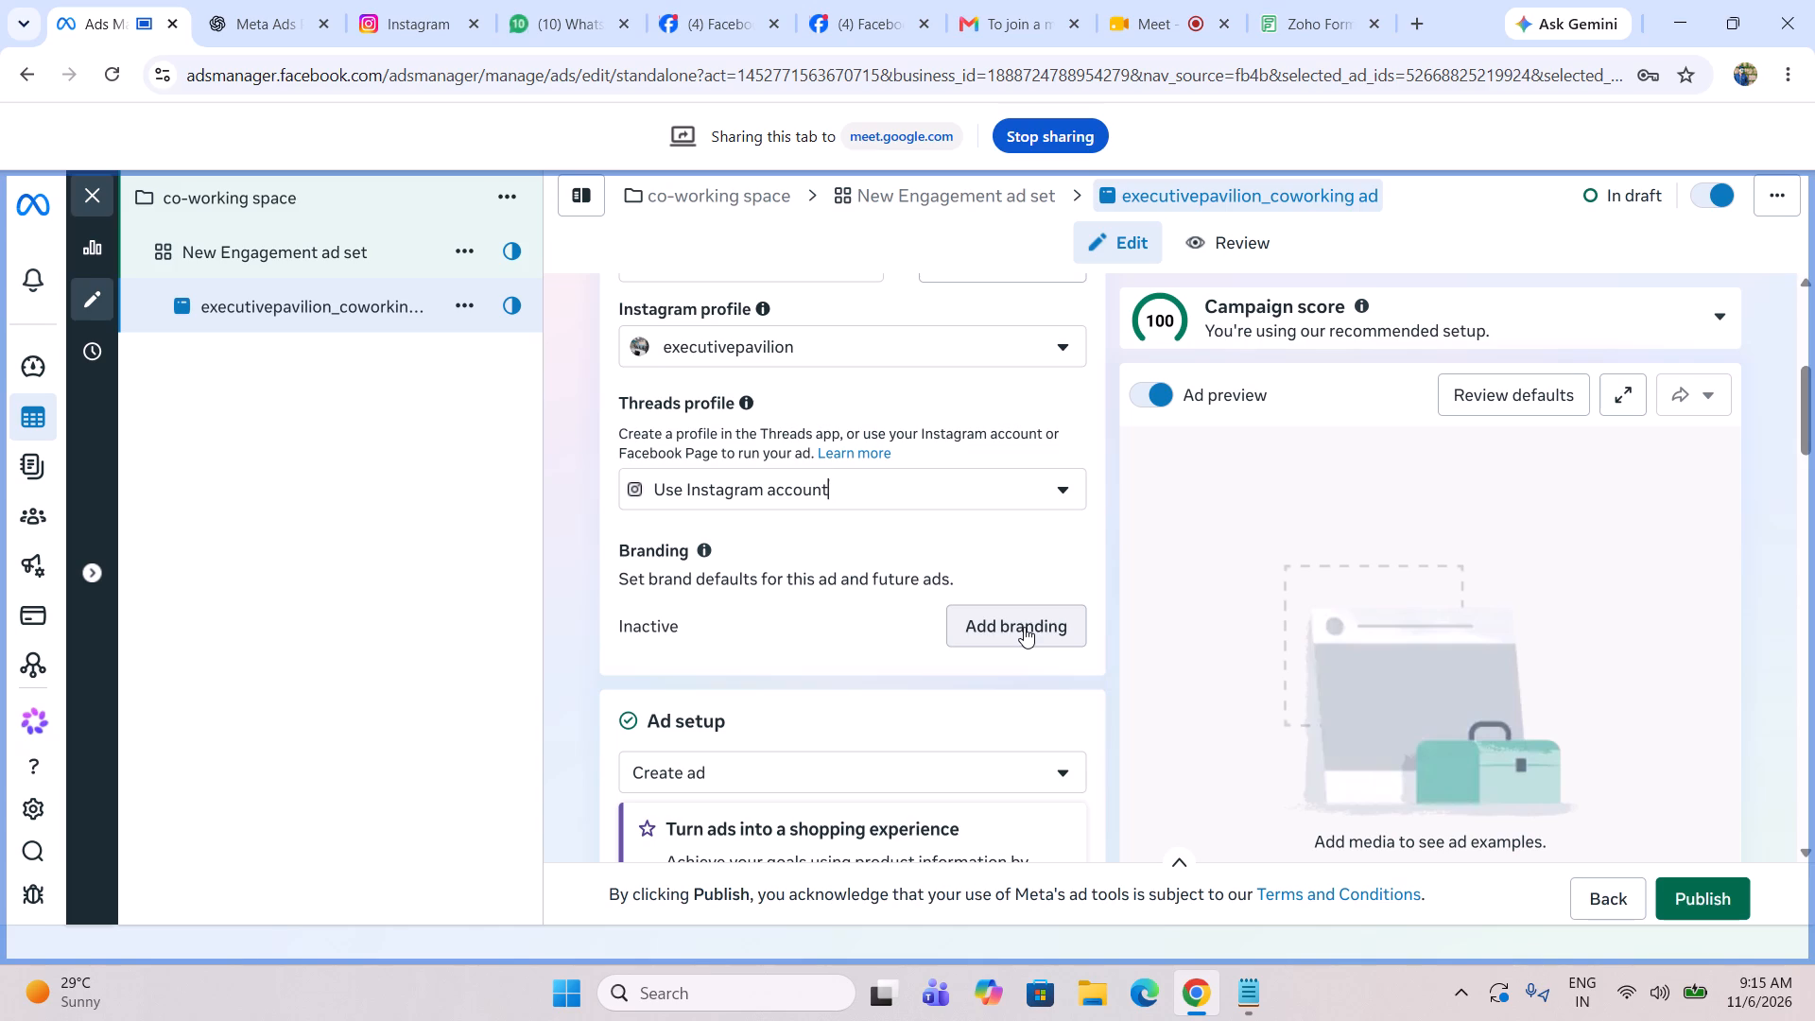
# Open the ad's branding settings and try switching Apply this branding on and back off.
pyautogui.scroll(-2, 1023, 627)
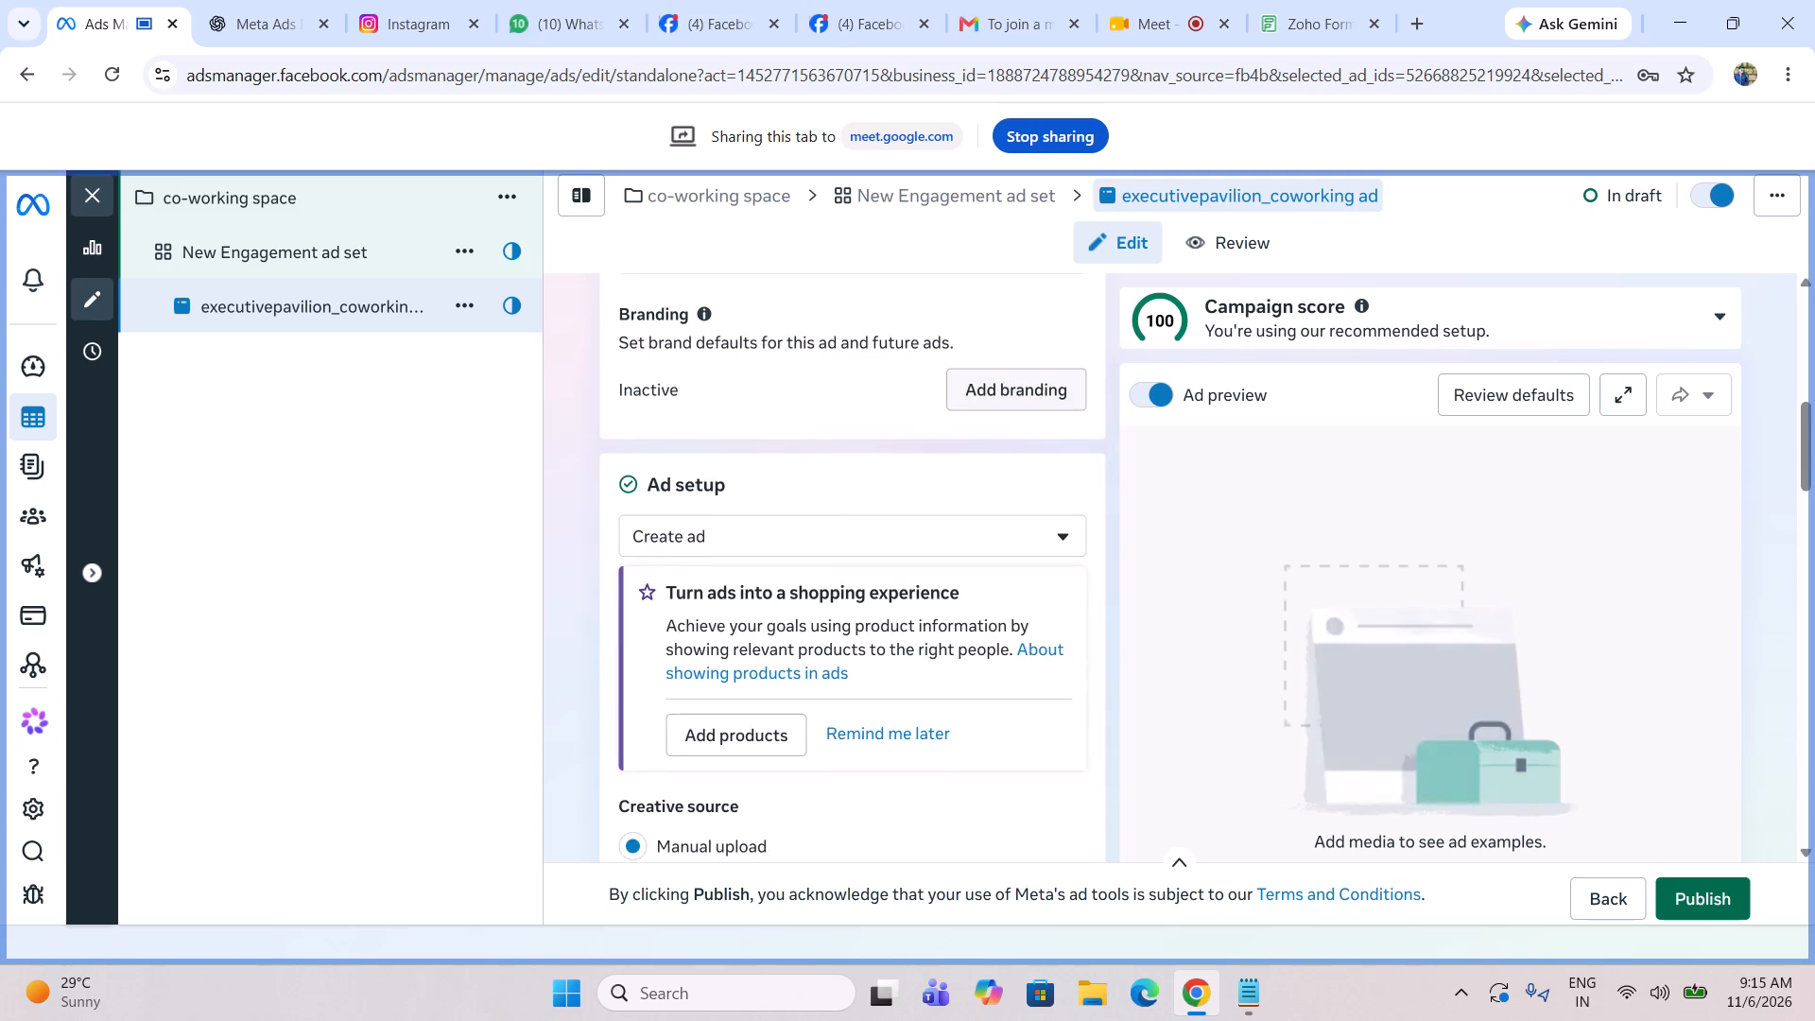
pyautogui.scroll(-1, 1023, 627)
pyautogui.scroll(2, 1023, 627)
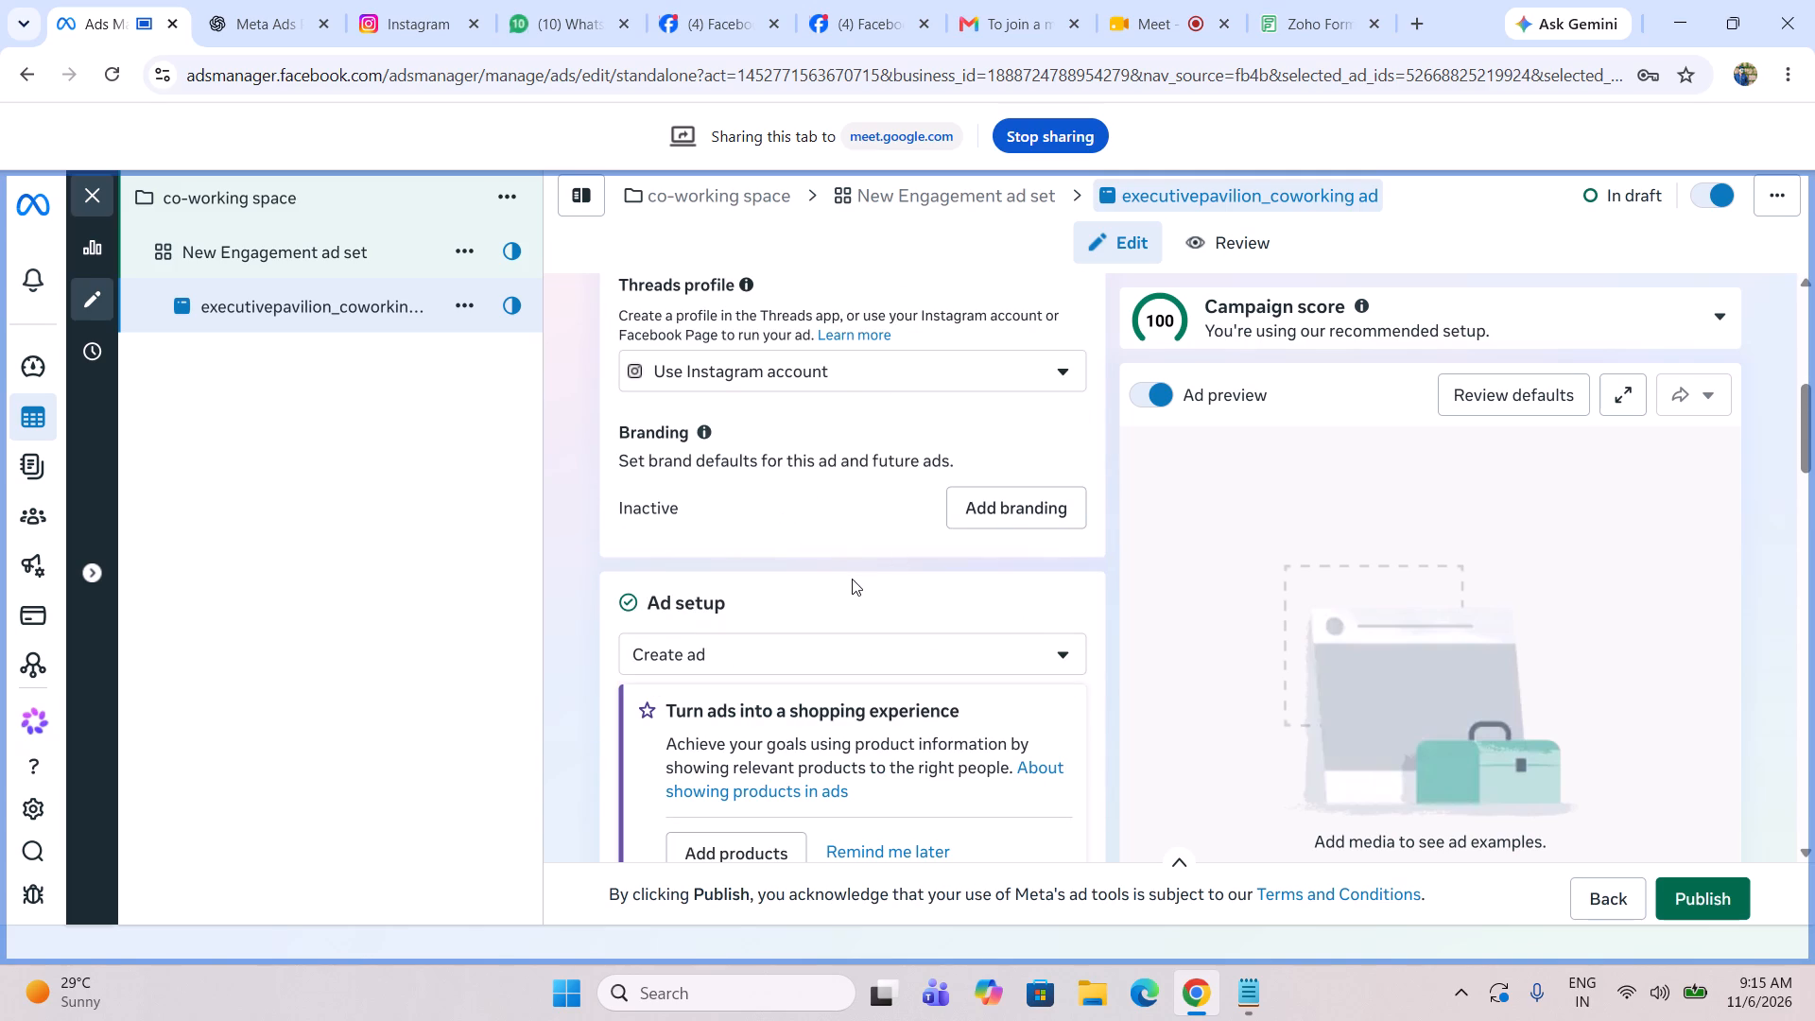
pyautogui.click(1001, 517)
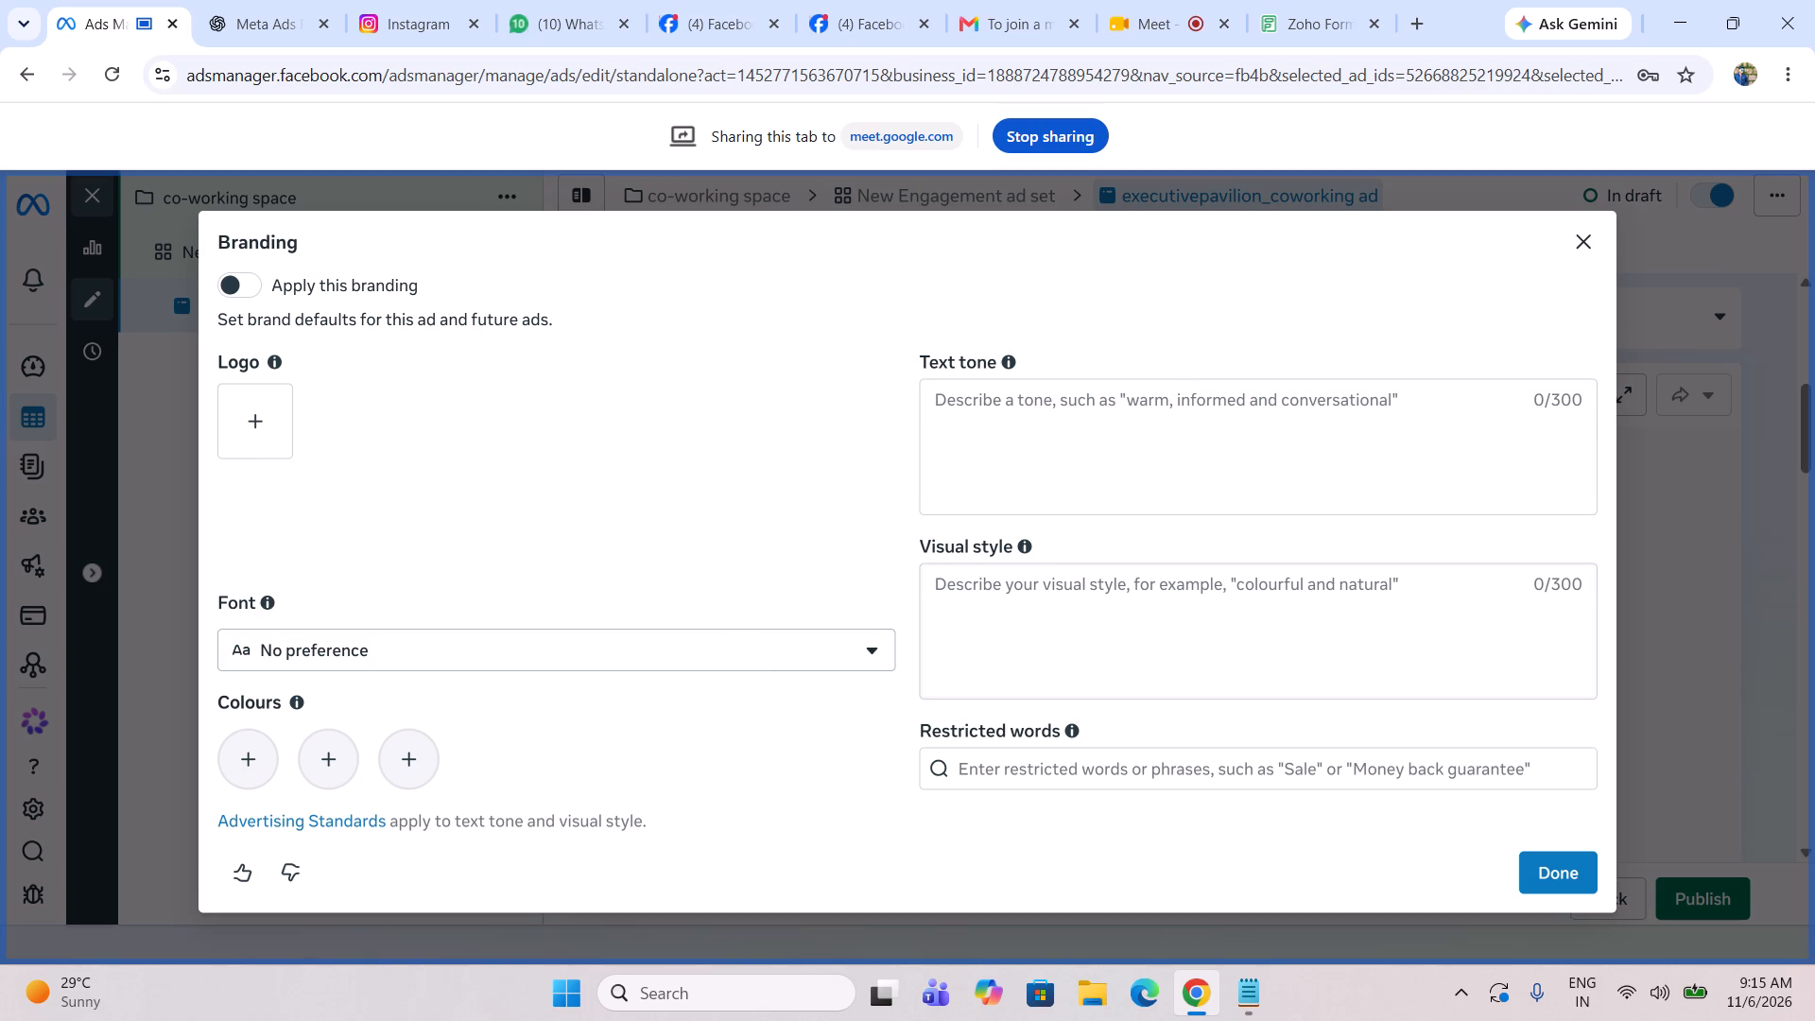
pyautogui.scroll(-1, 1289, 601)
pyautogui.click(235, 281)
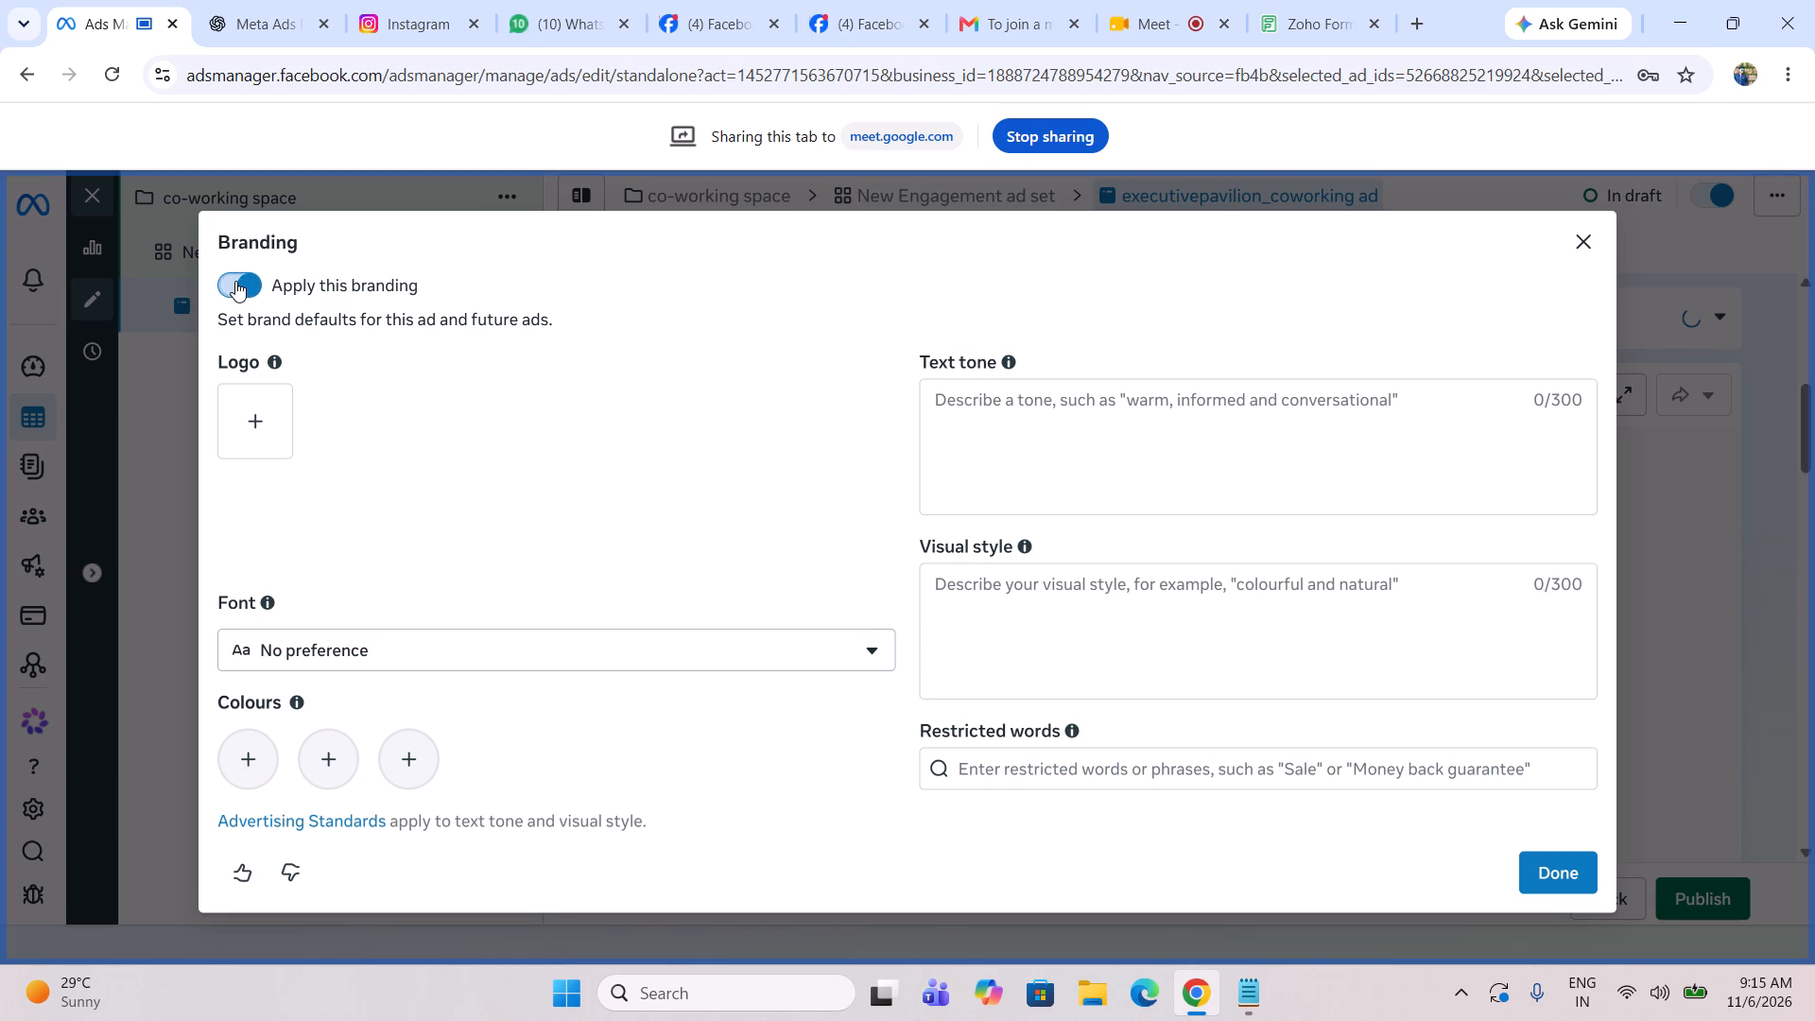
pyautogui.click(235, 281)
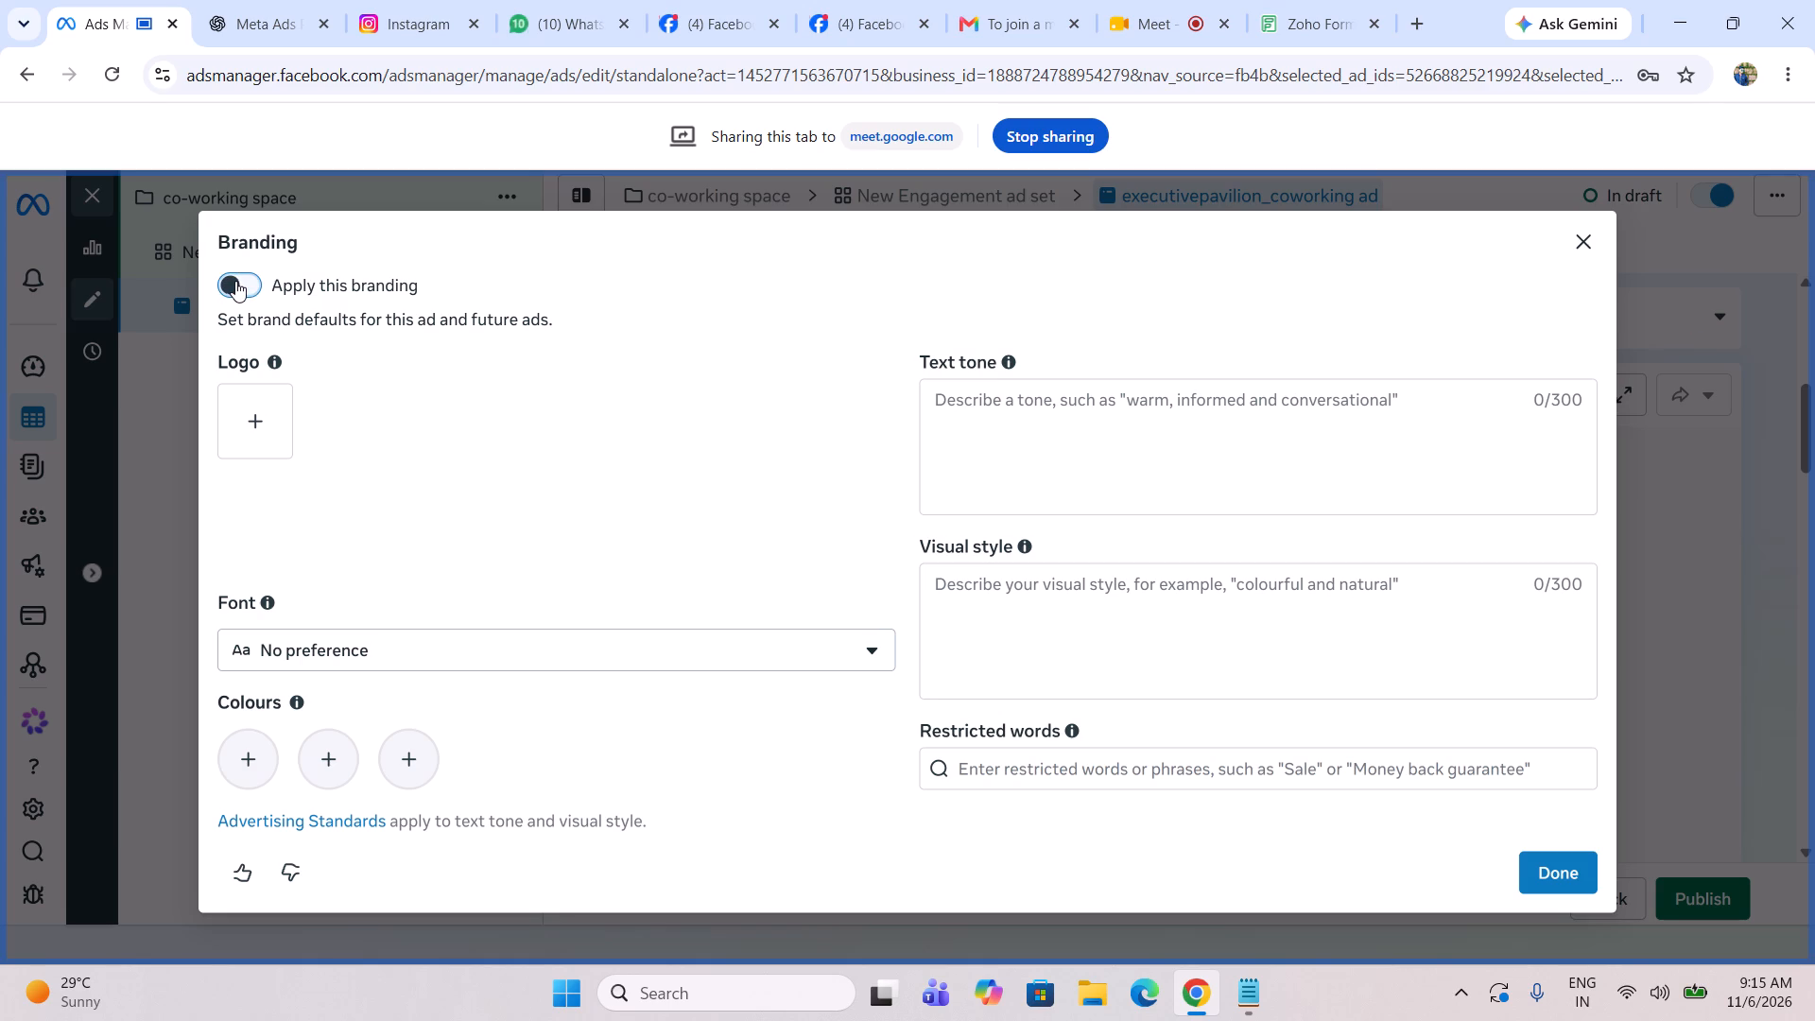
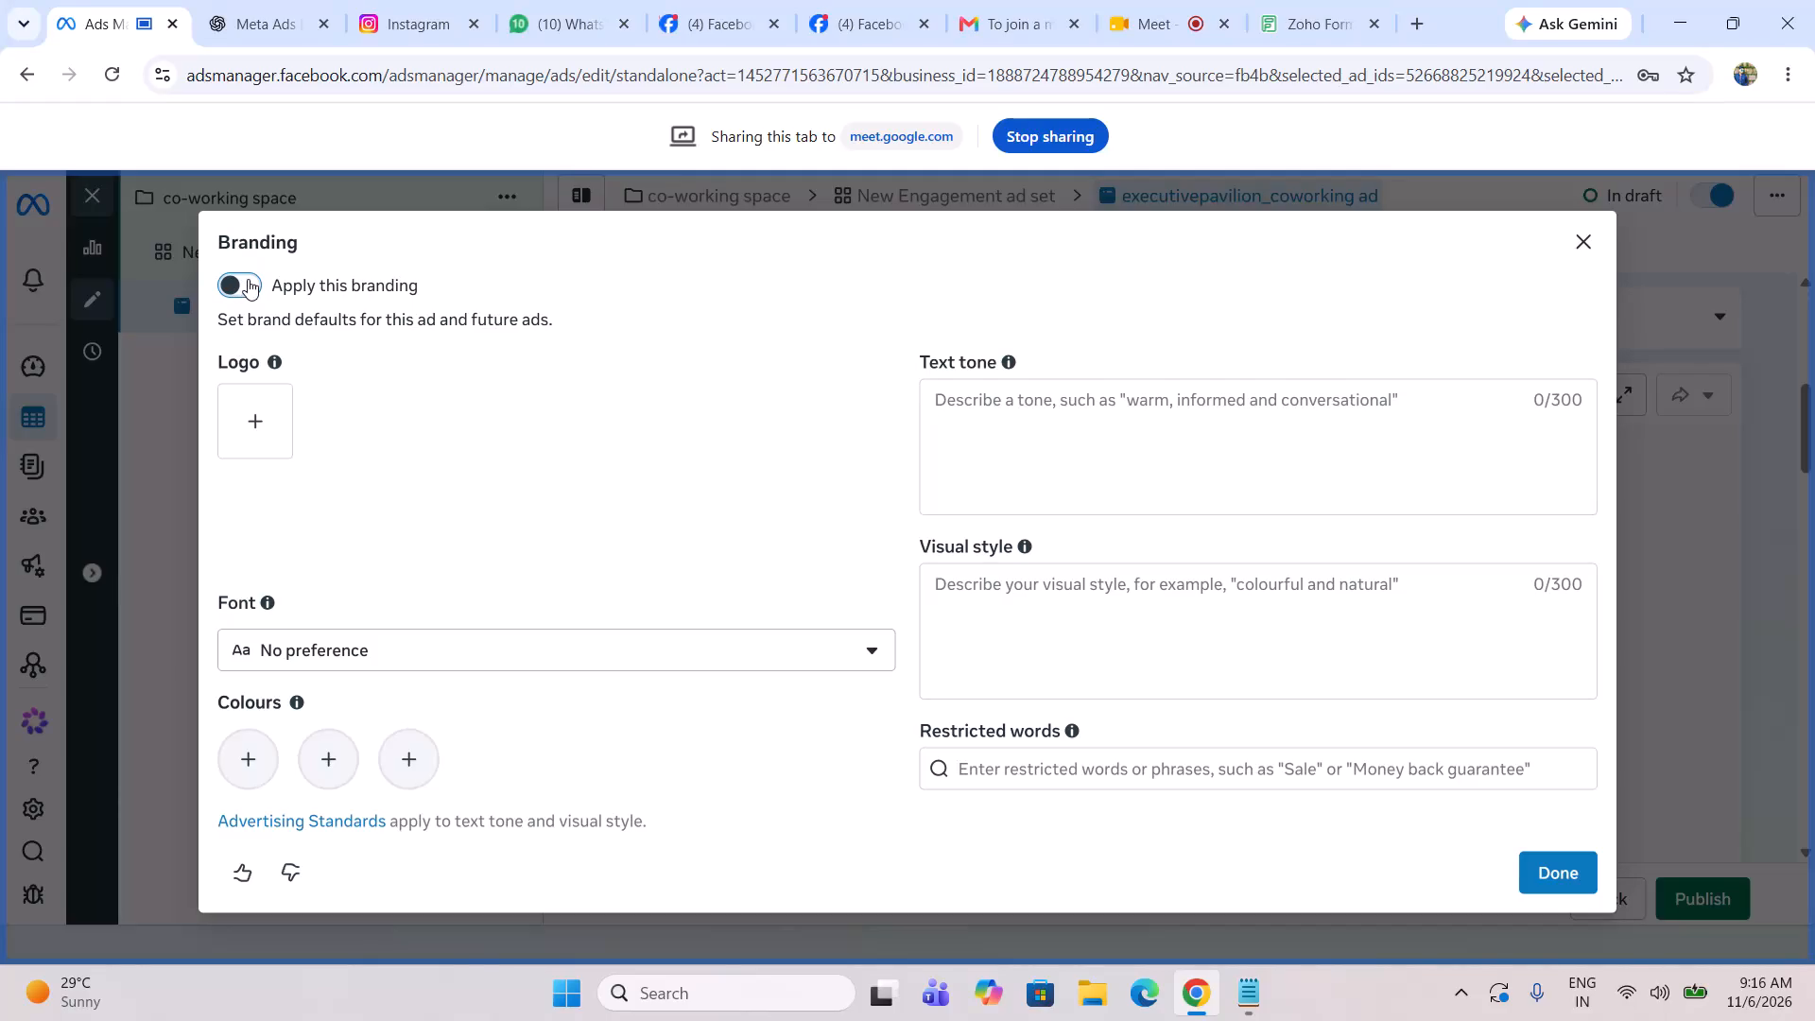
# Finish the branding settings with Apply this branding left off.
pyautogui.click(1556, 868)
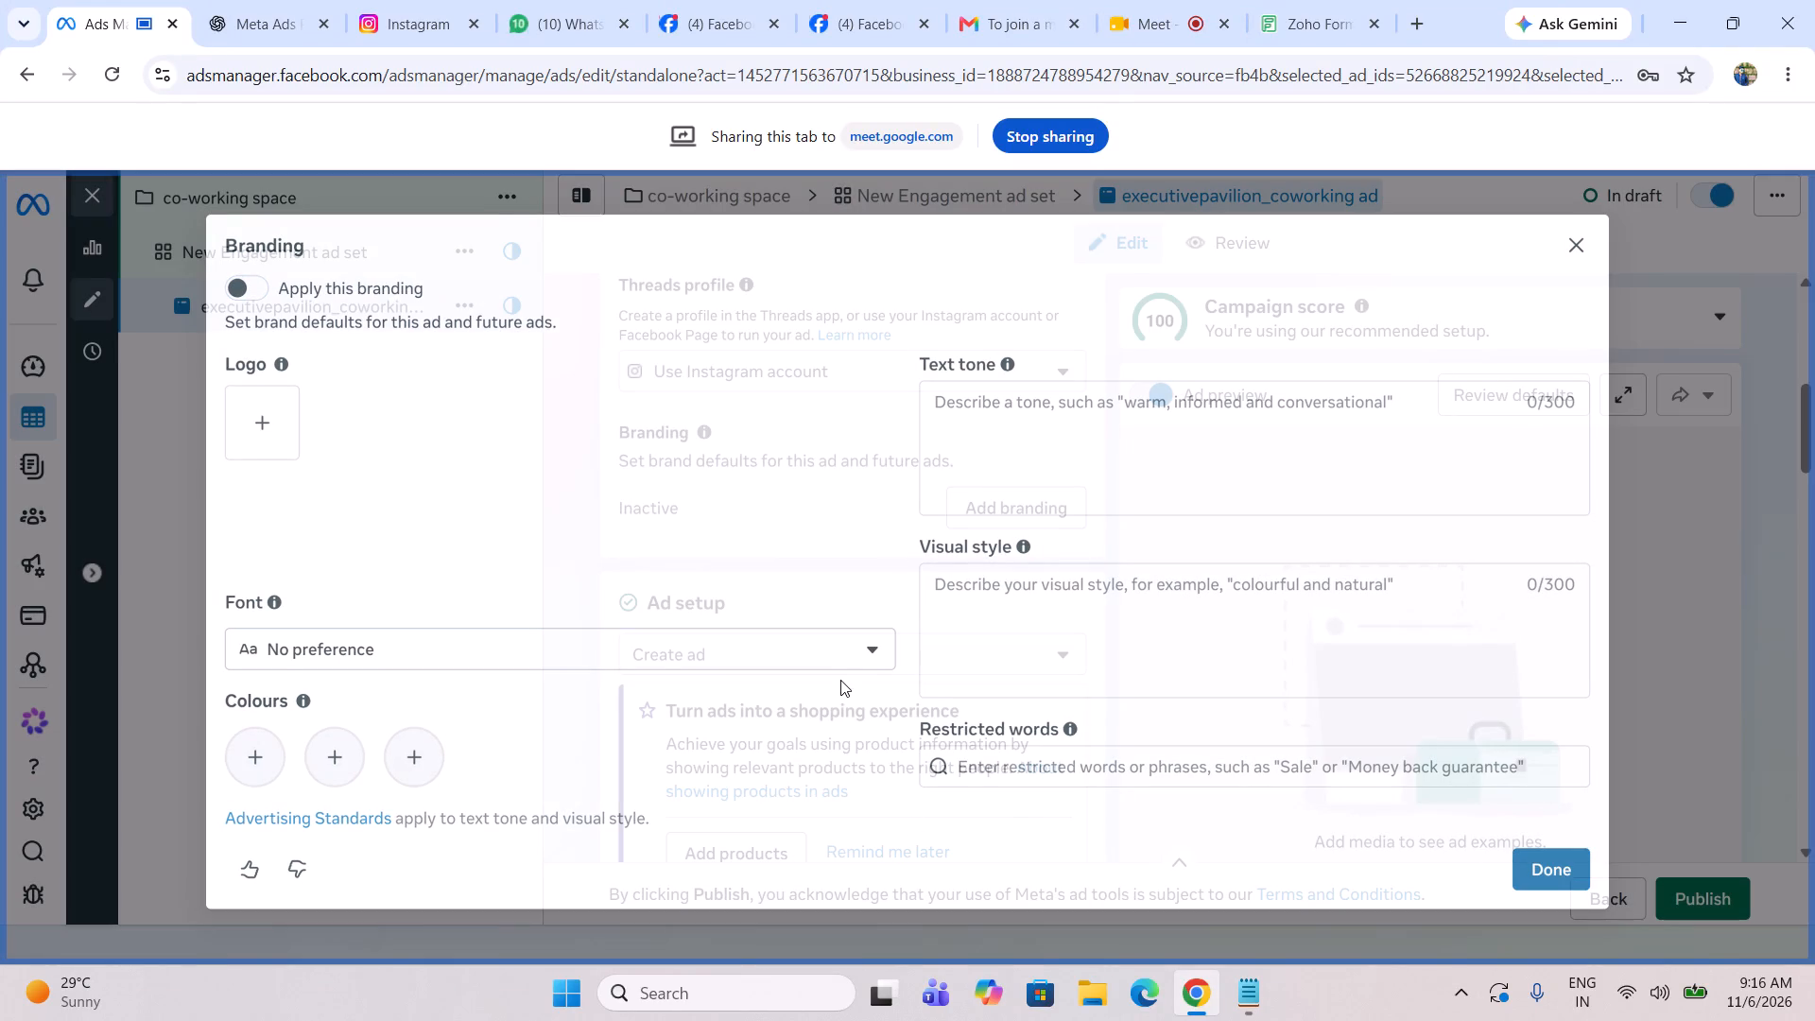
# Look through the ad's setup, format, destination, creative, languages and tracking sections.
pyautogui.scroll(-3, 861, 584)
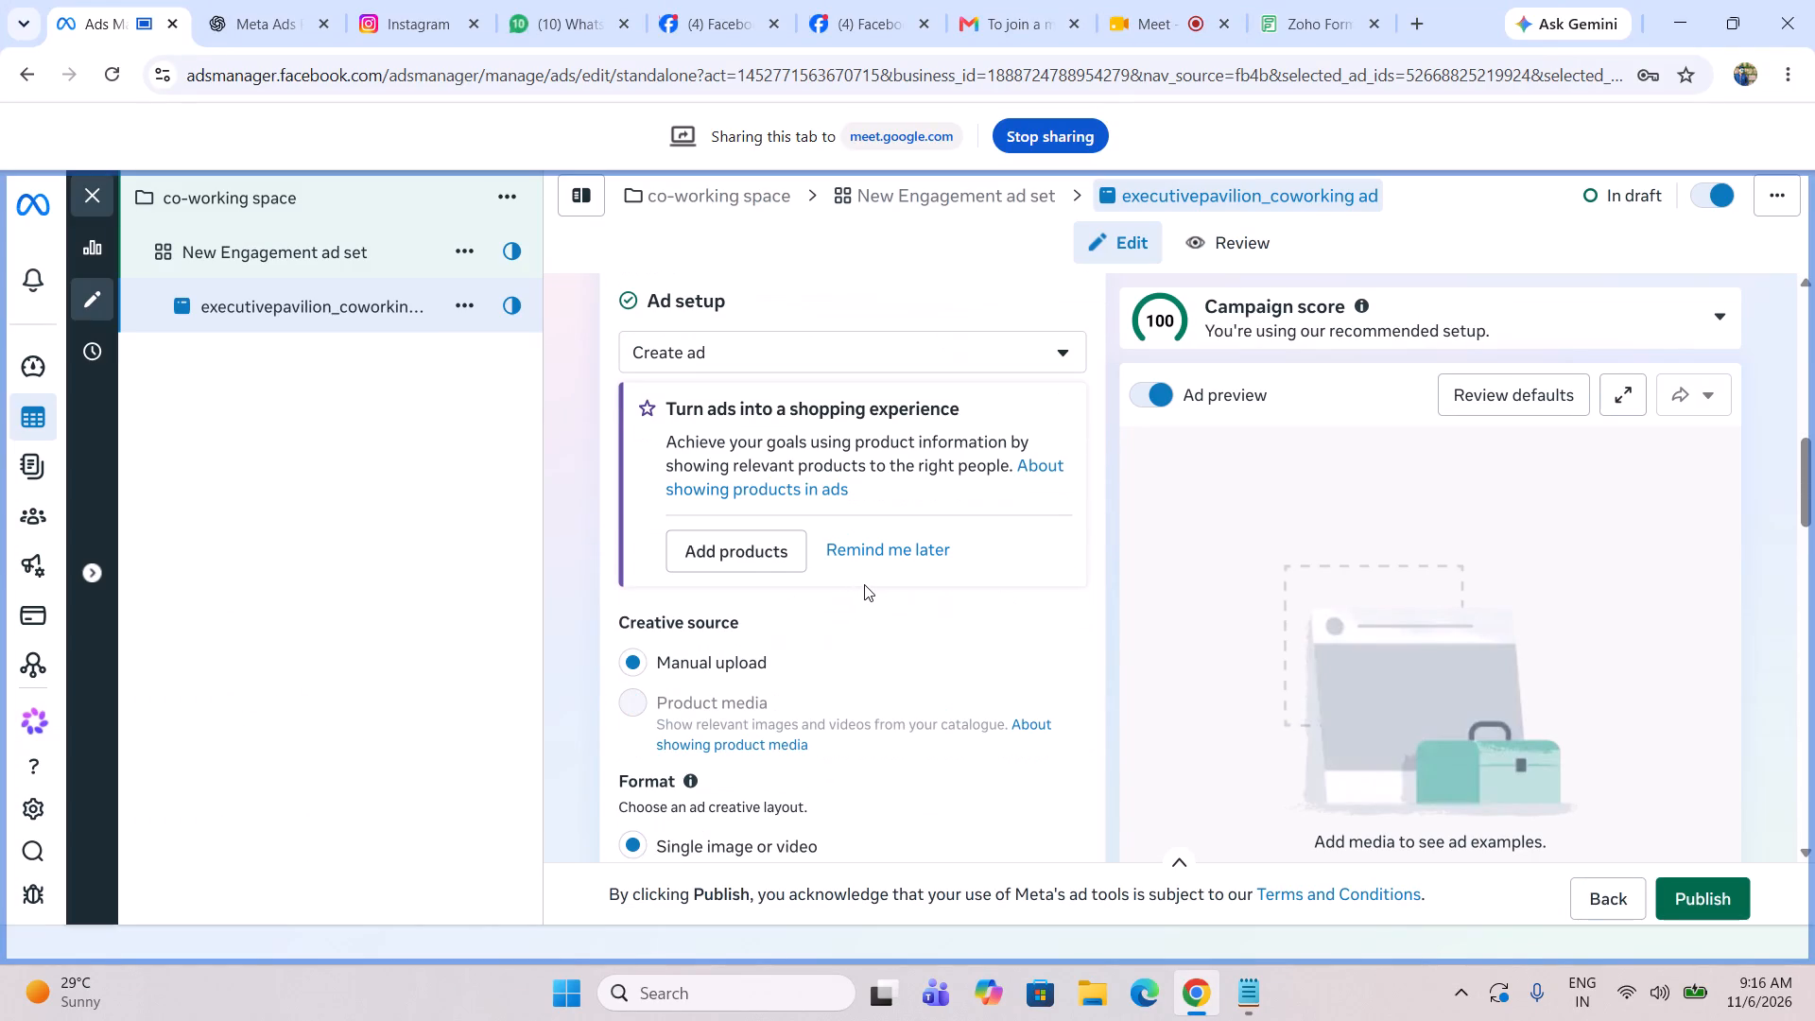
pyautogui.scroll(1, 872, 594)
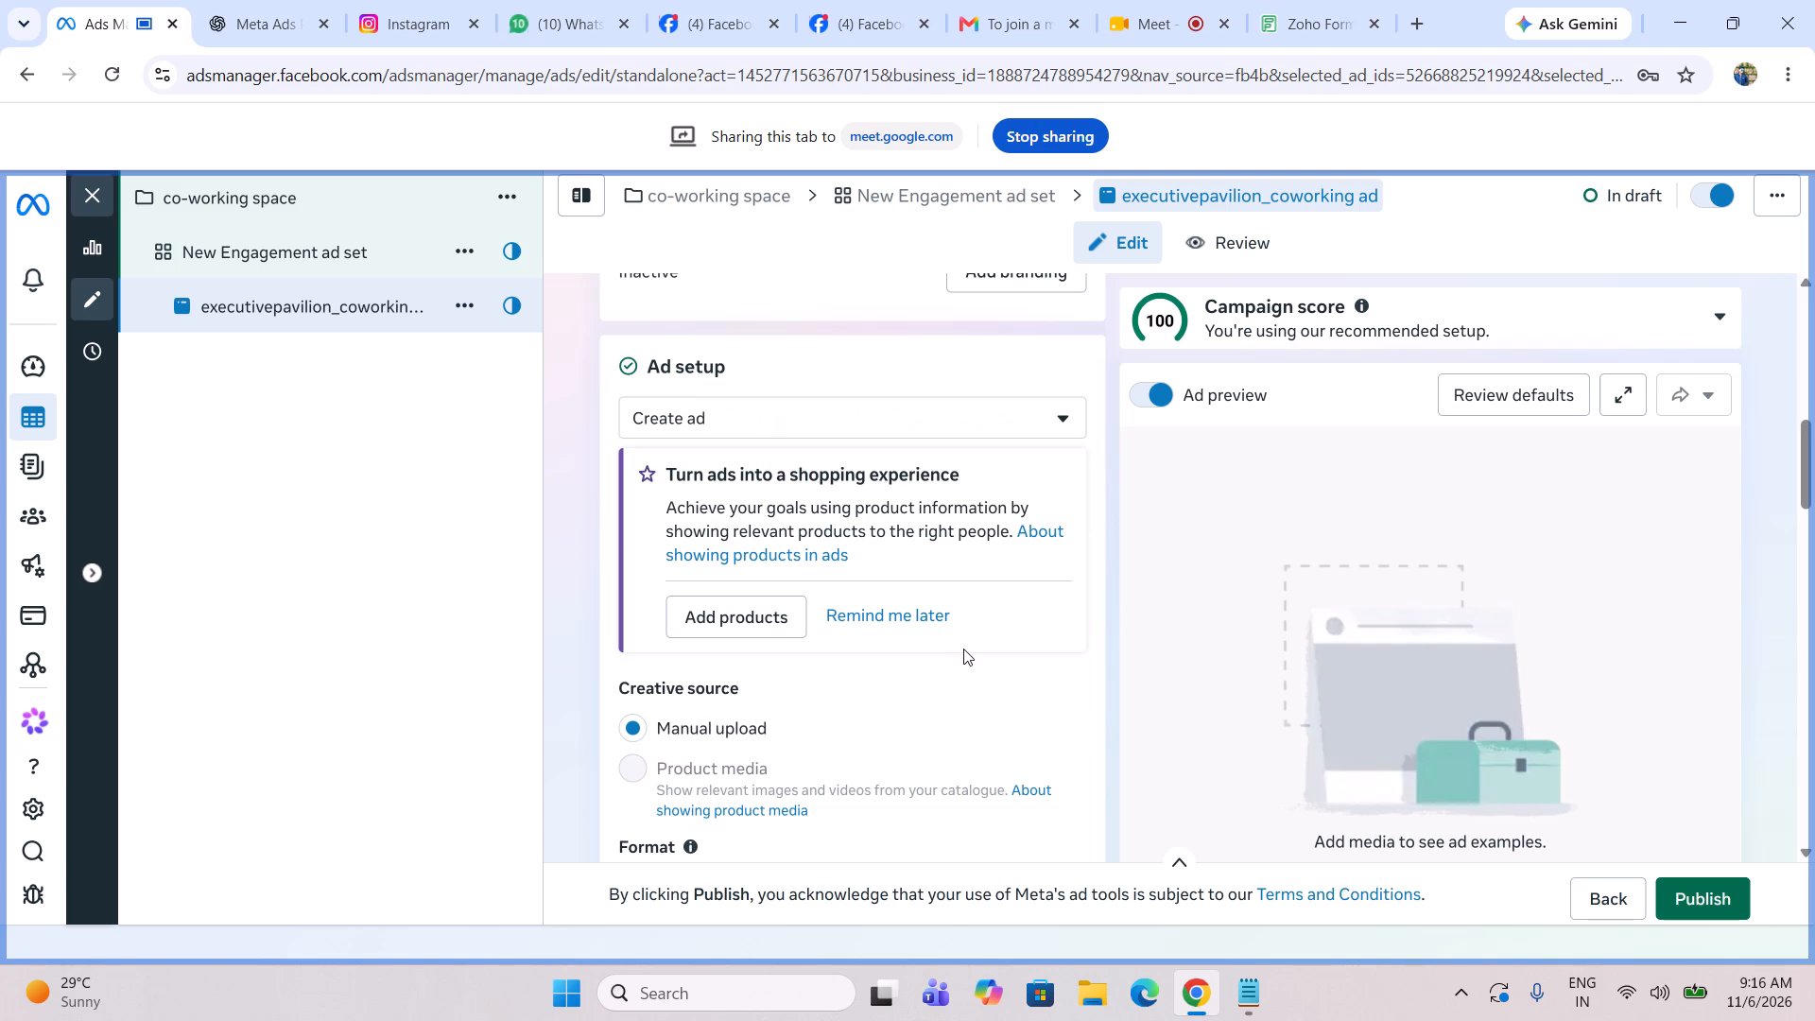
pyautogui.scroll(-1, 700, 731)
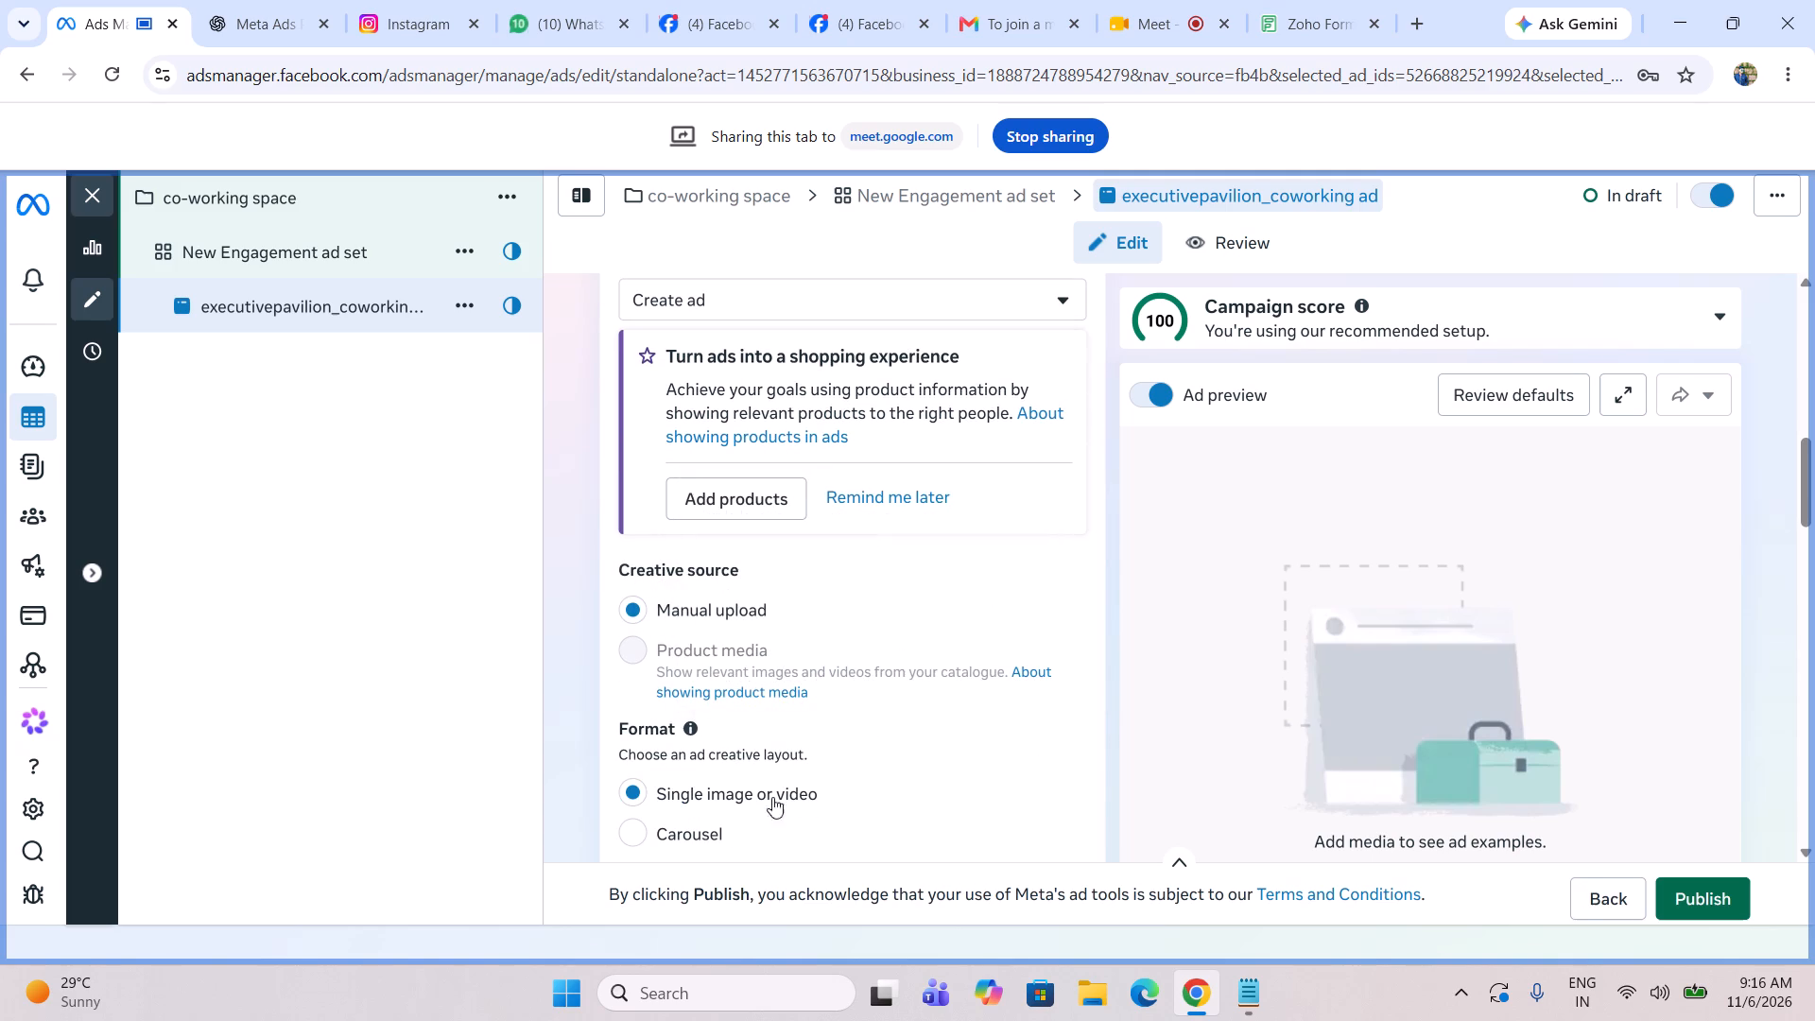
pyautogui.scroll(-1, 726, 793)
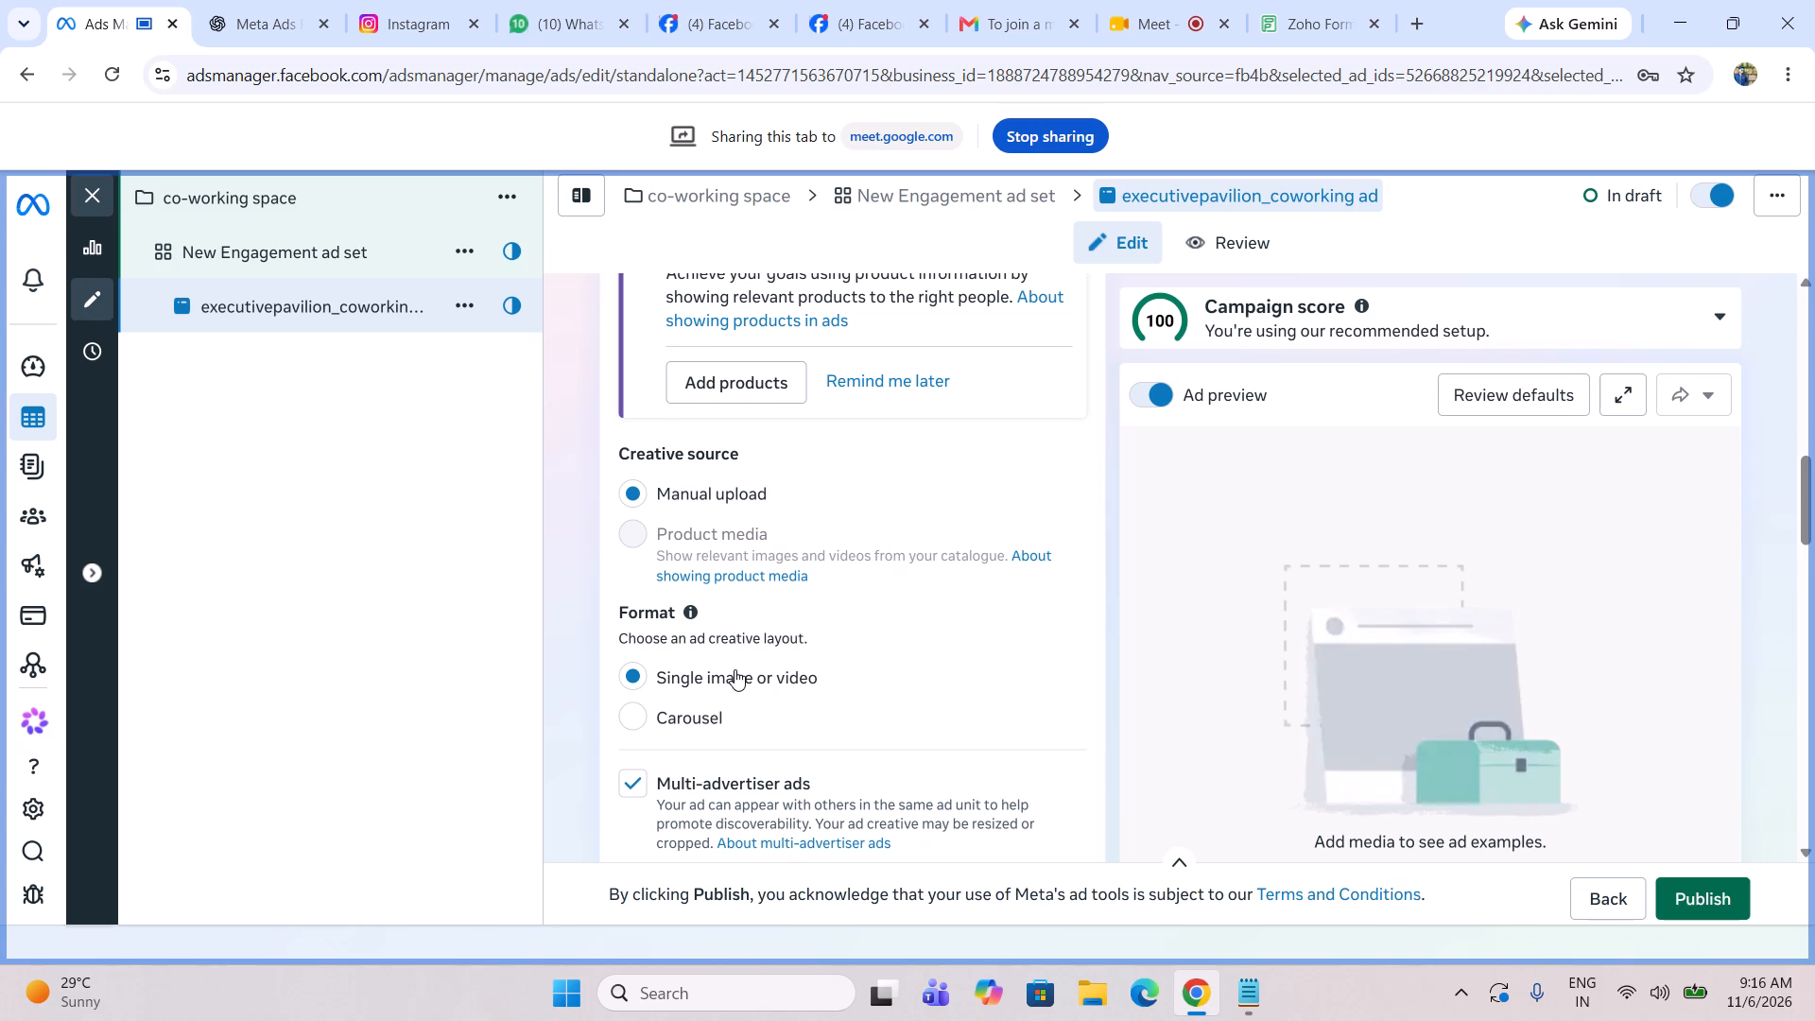
pyautogui.scroll(-2, 735, 669)
pyautogui.scroll(-2, 824, 615)
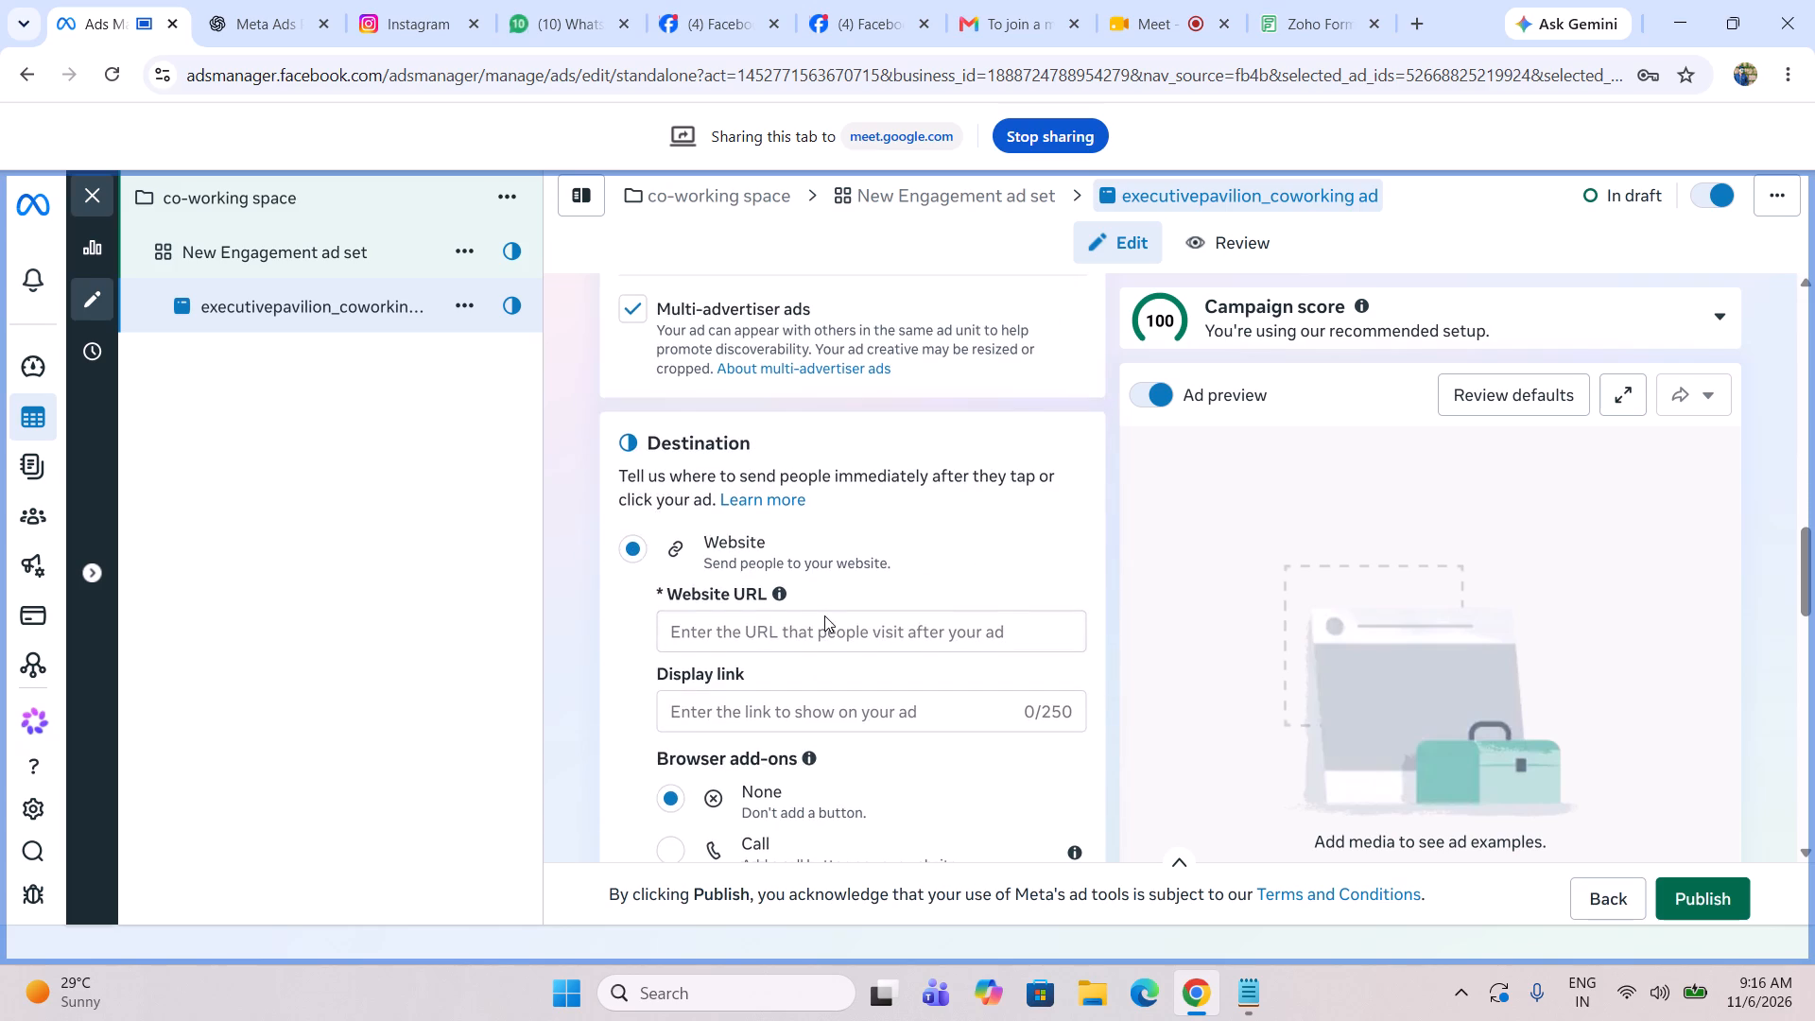
pyautogui.scroll(-4, 825, 615)
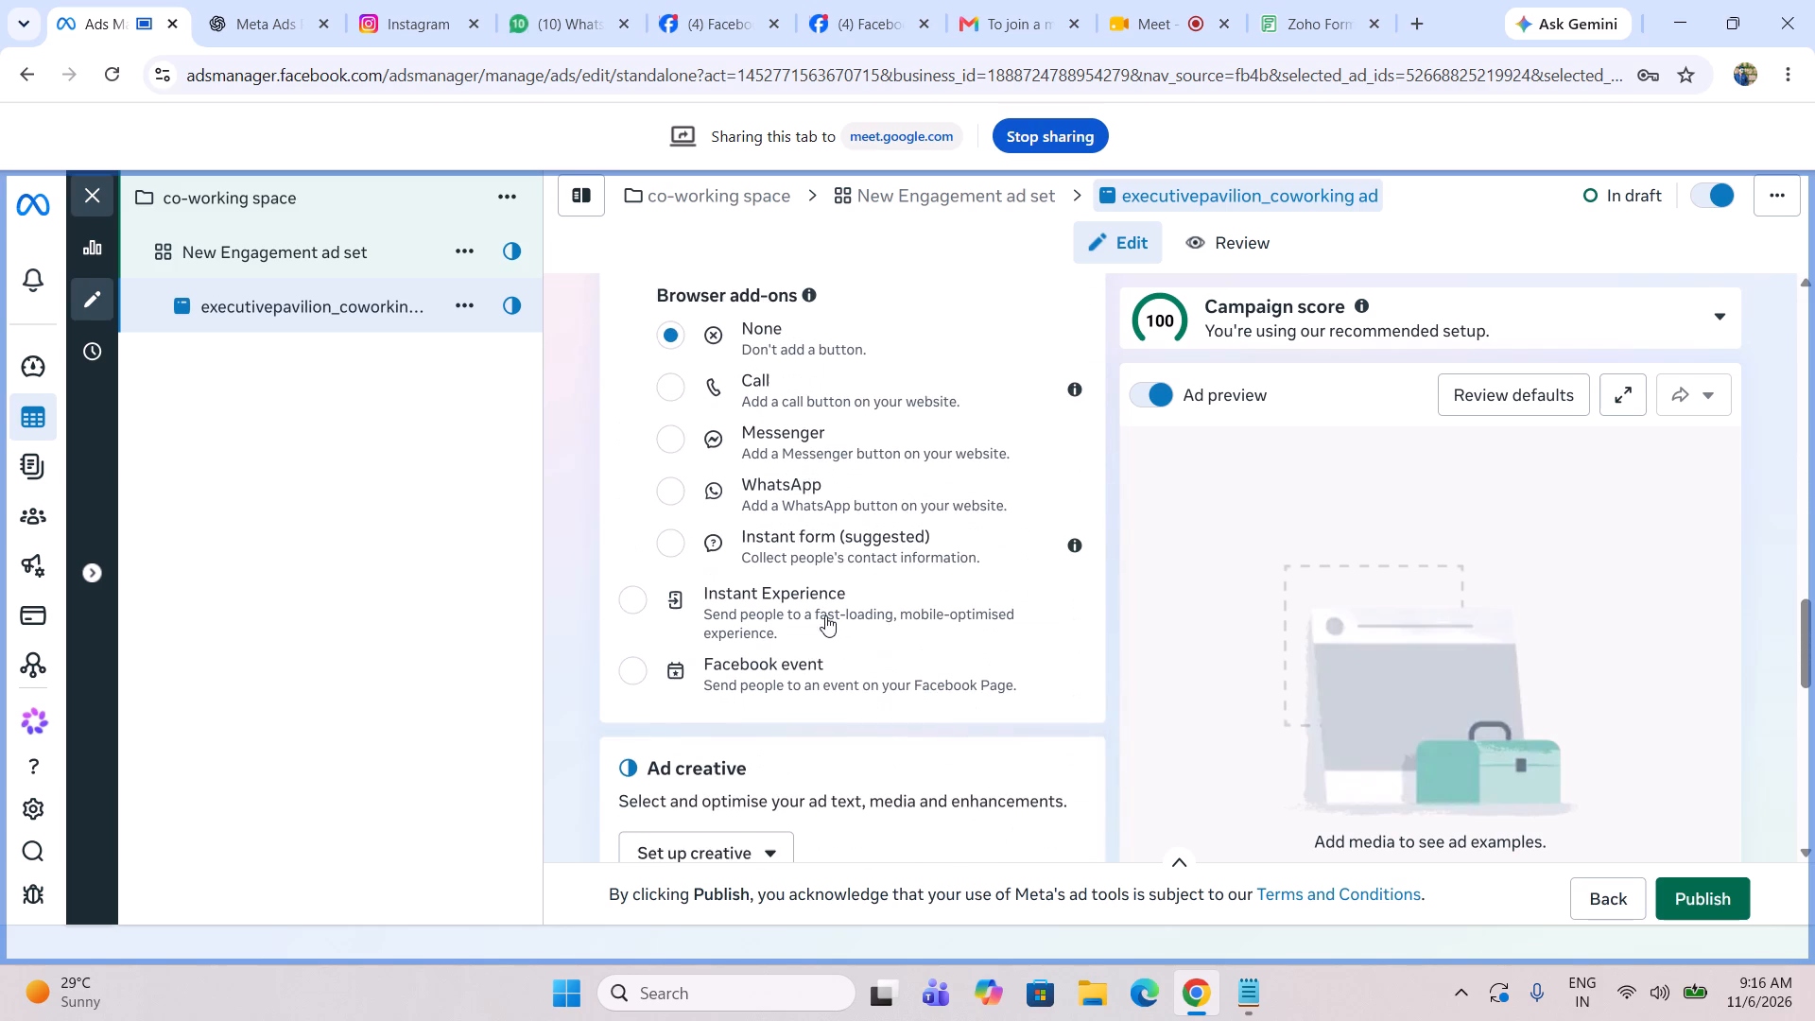
pyautogui.scroll(-6, 825, 615)
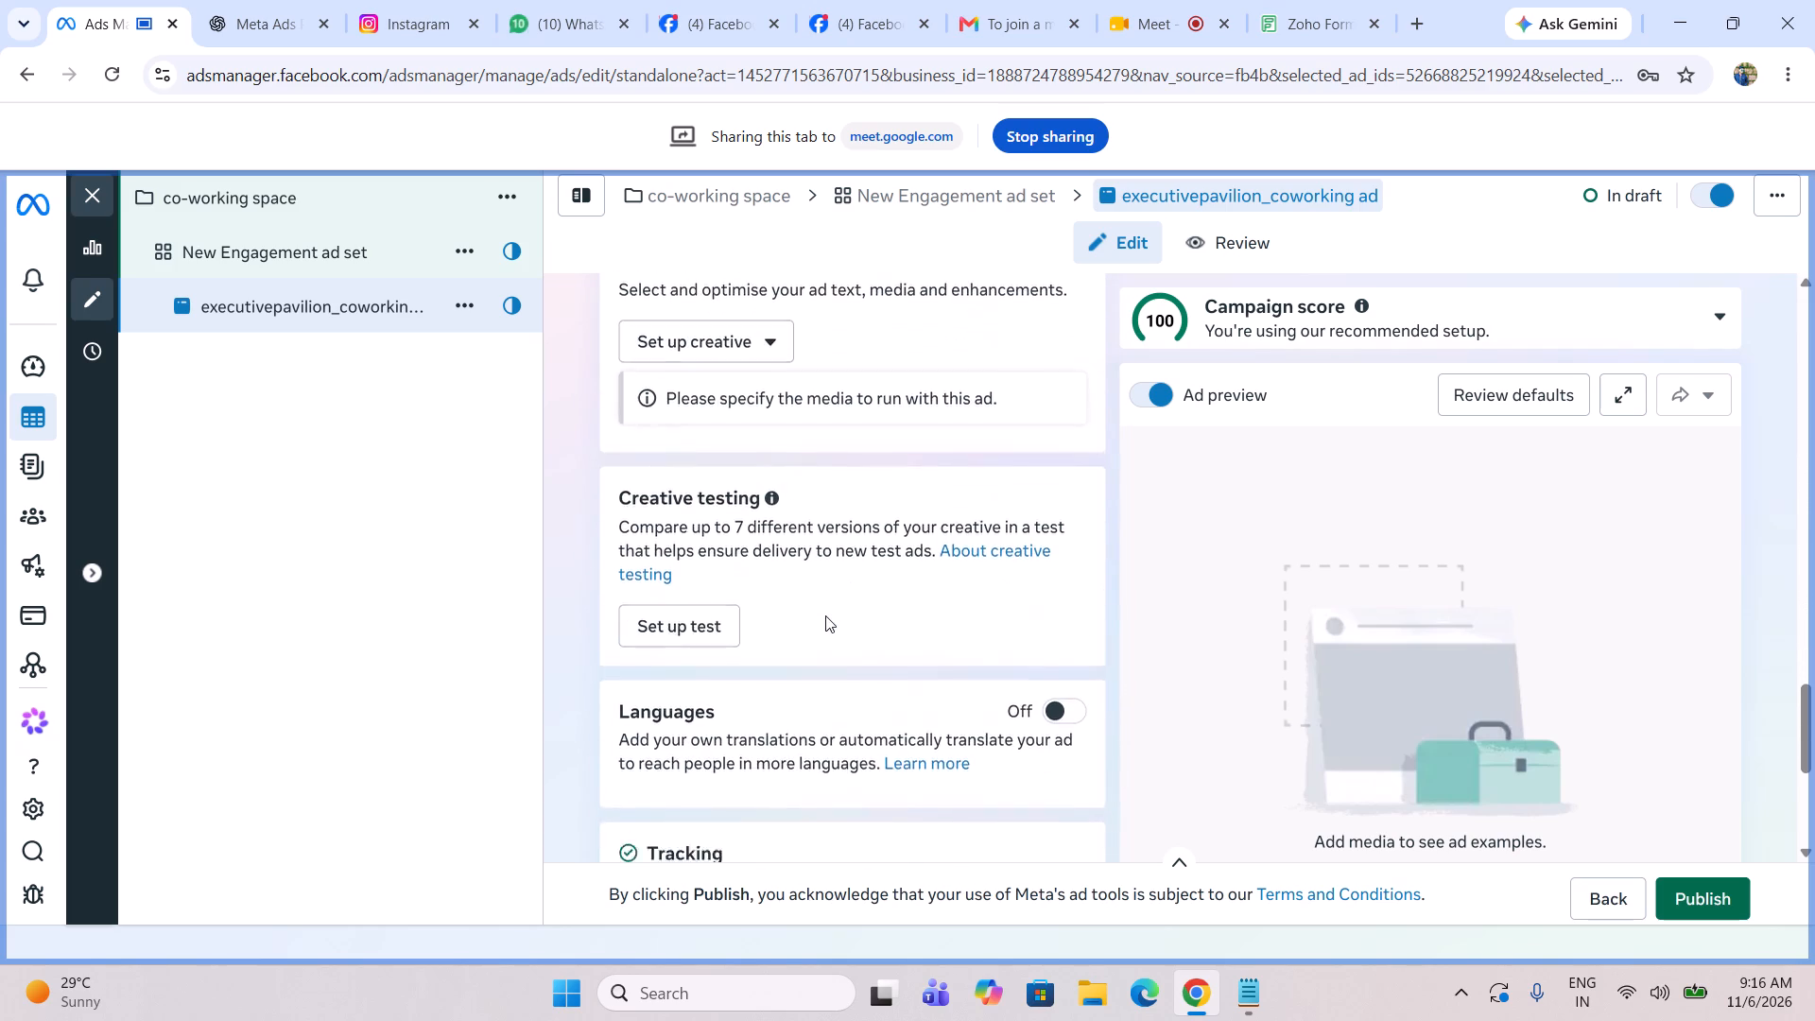
pyautogui.scroll(-6, 825, 615)
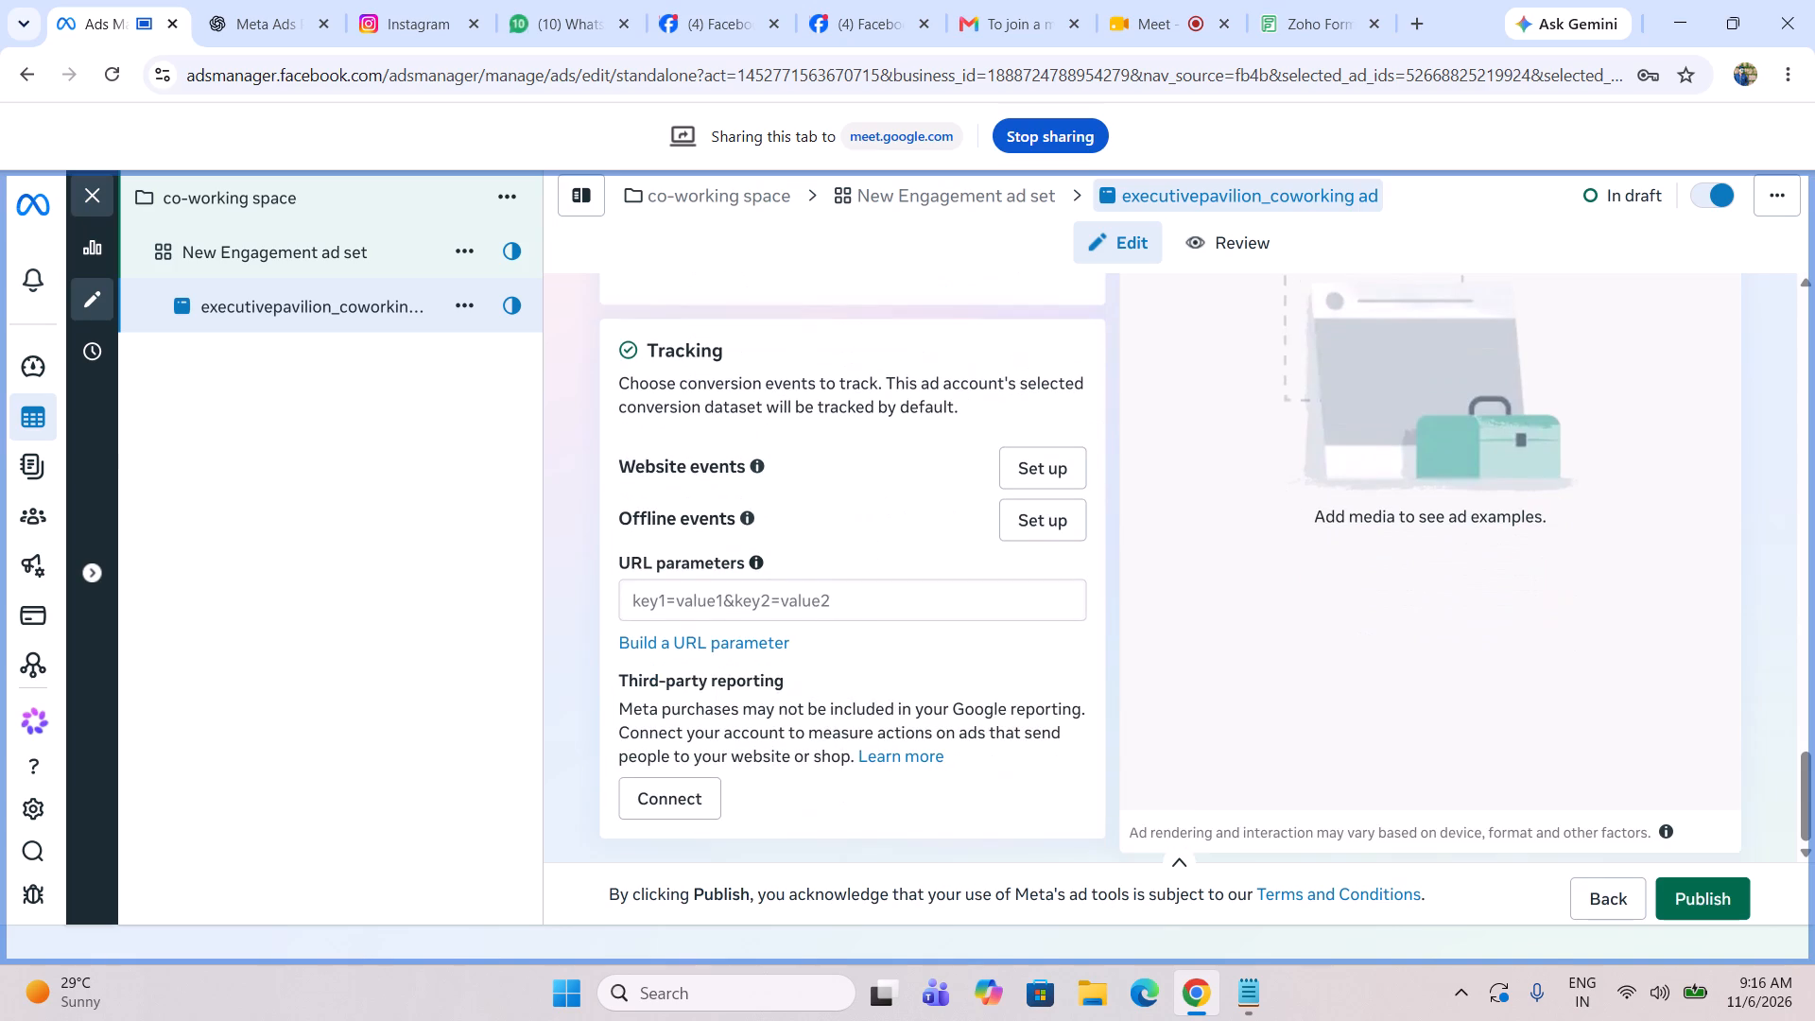
pyautogui.scroll(8, 873, 624)
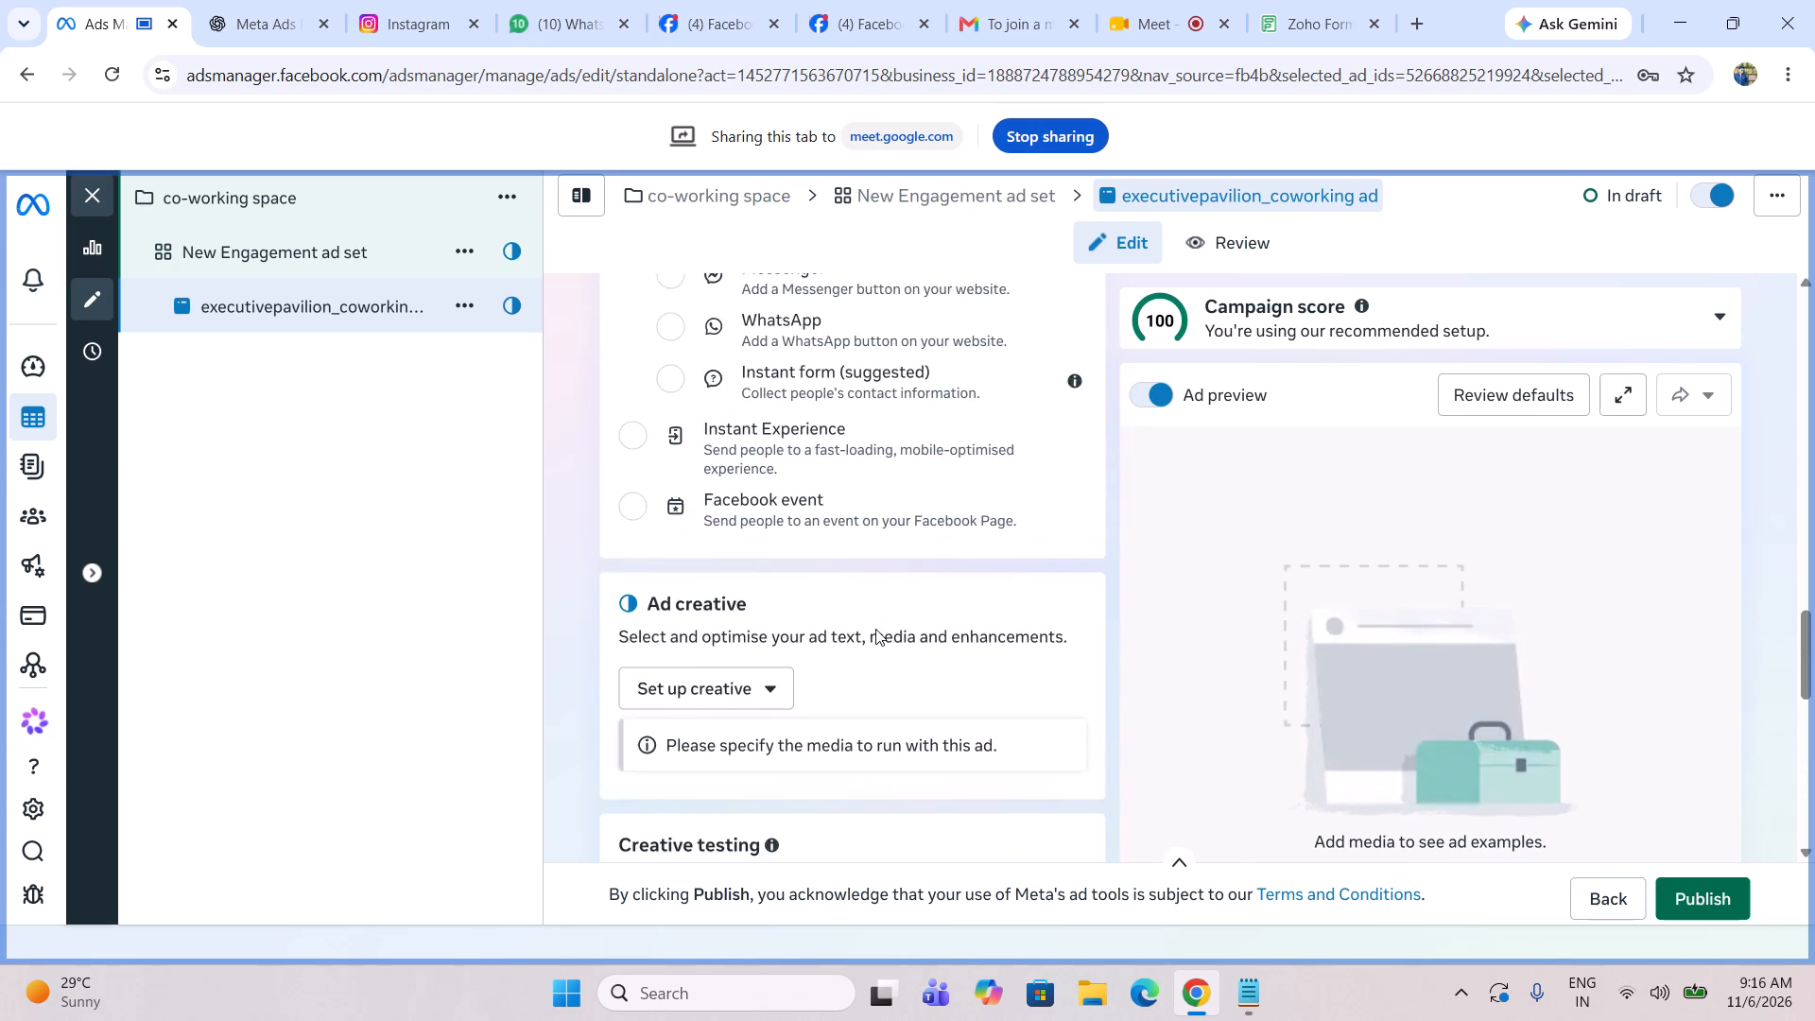
pyautogui.scroll(3, 875, 631)
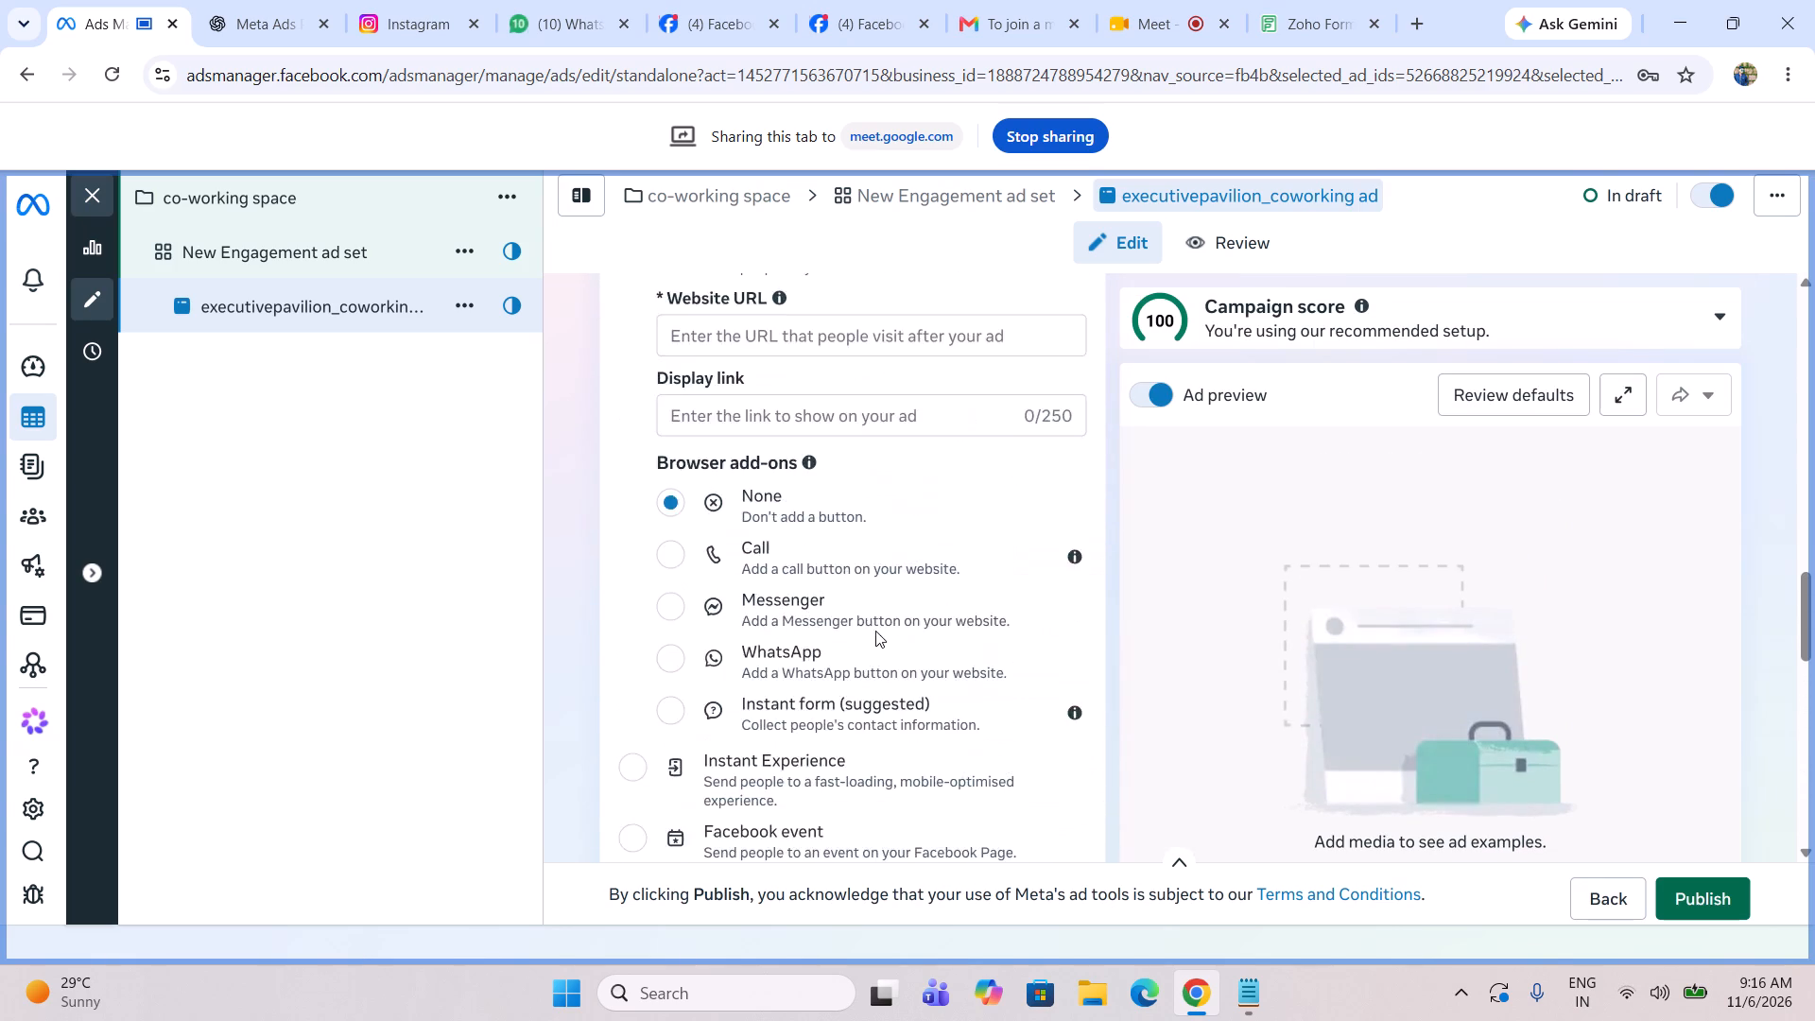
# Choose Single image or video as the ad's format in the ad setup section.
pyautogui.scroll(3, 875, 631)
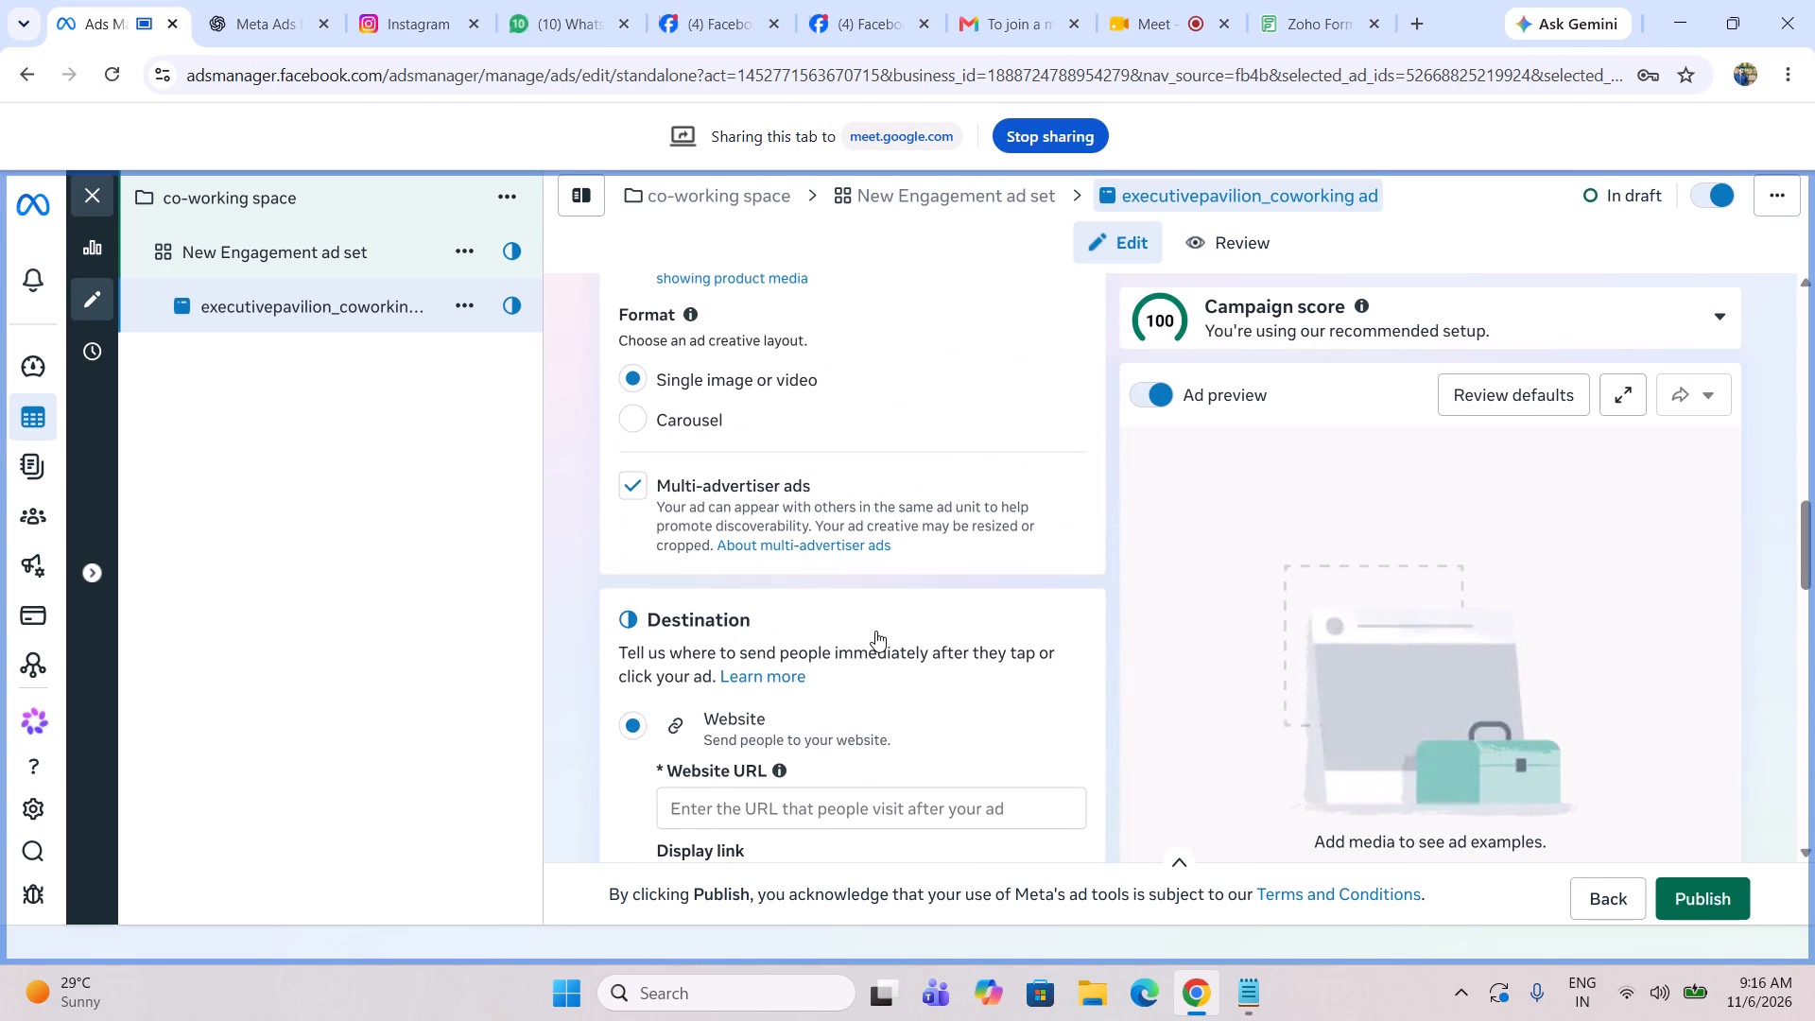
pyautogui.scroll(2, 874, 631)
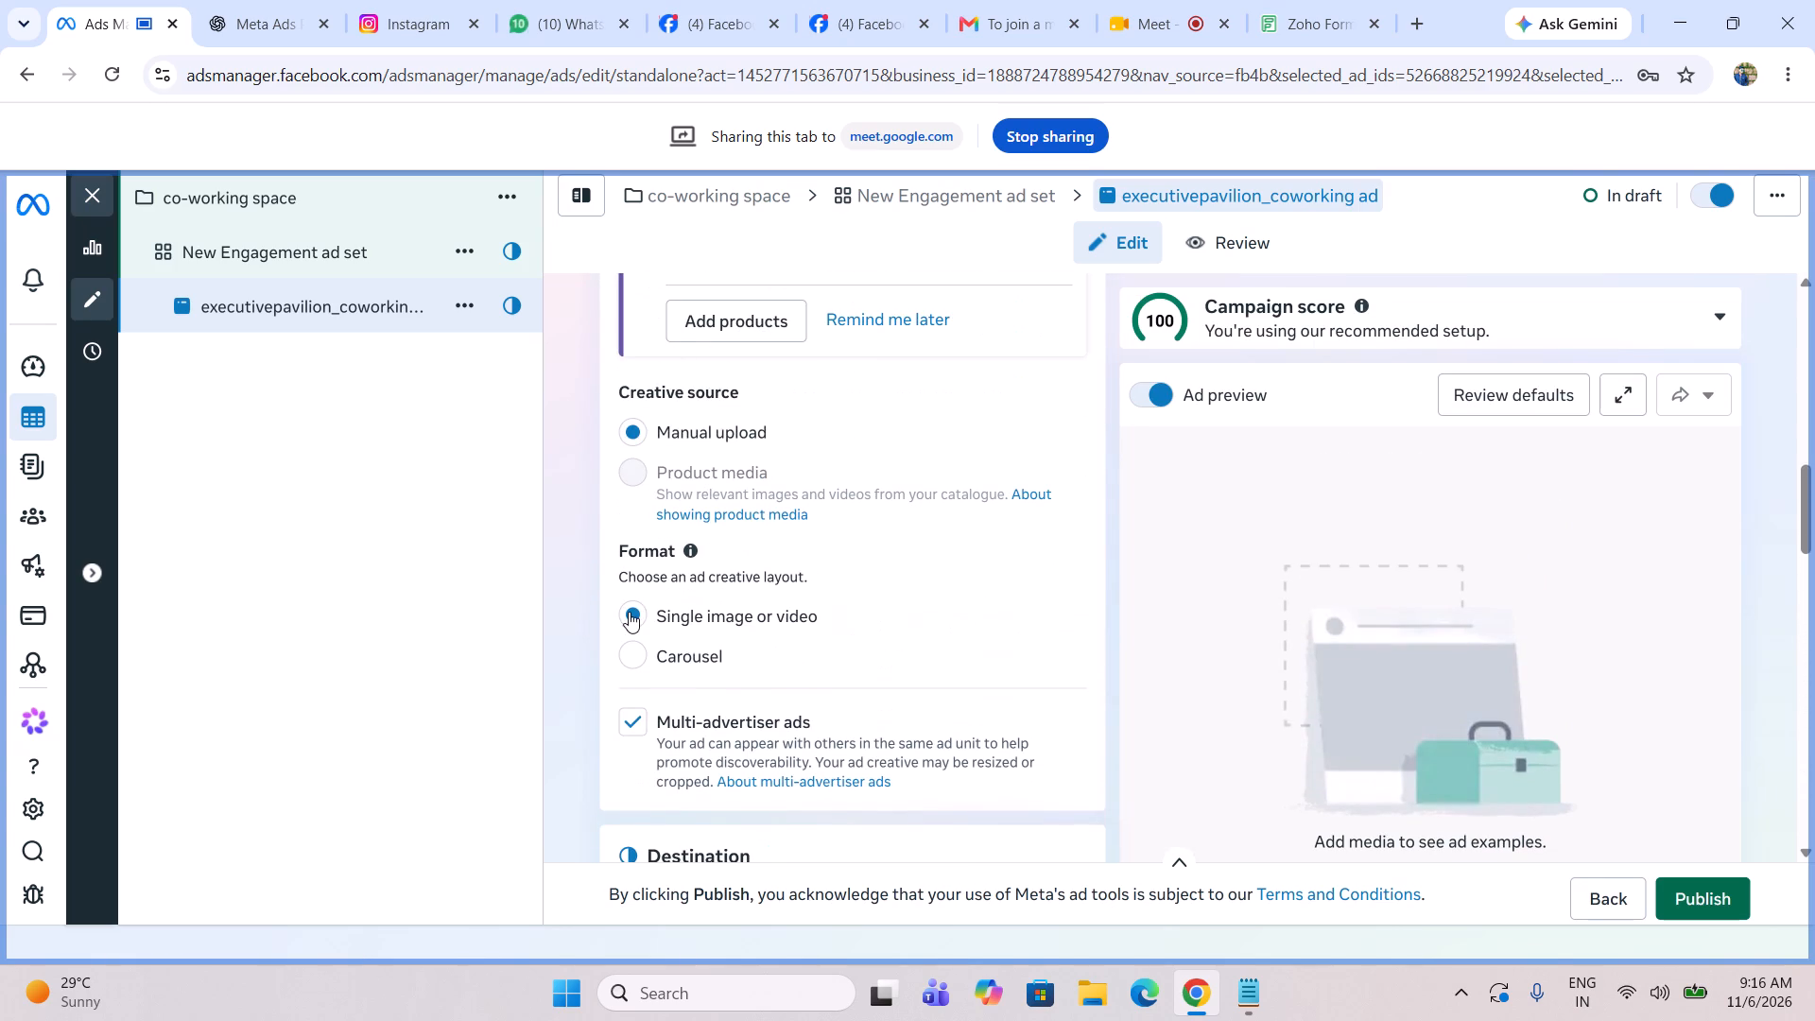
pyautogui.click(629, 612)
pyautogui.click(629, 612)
# Look back over the ad setup and identity sections, checking the ad's Instagram profile selection.
pyautogui.scroll(1, 765, 638)
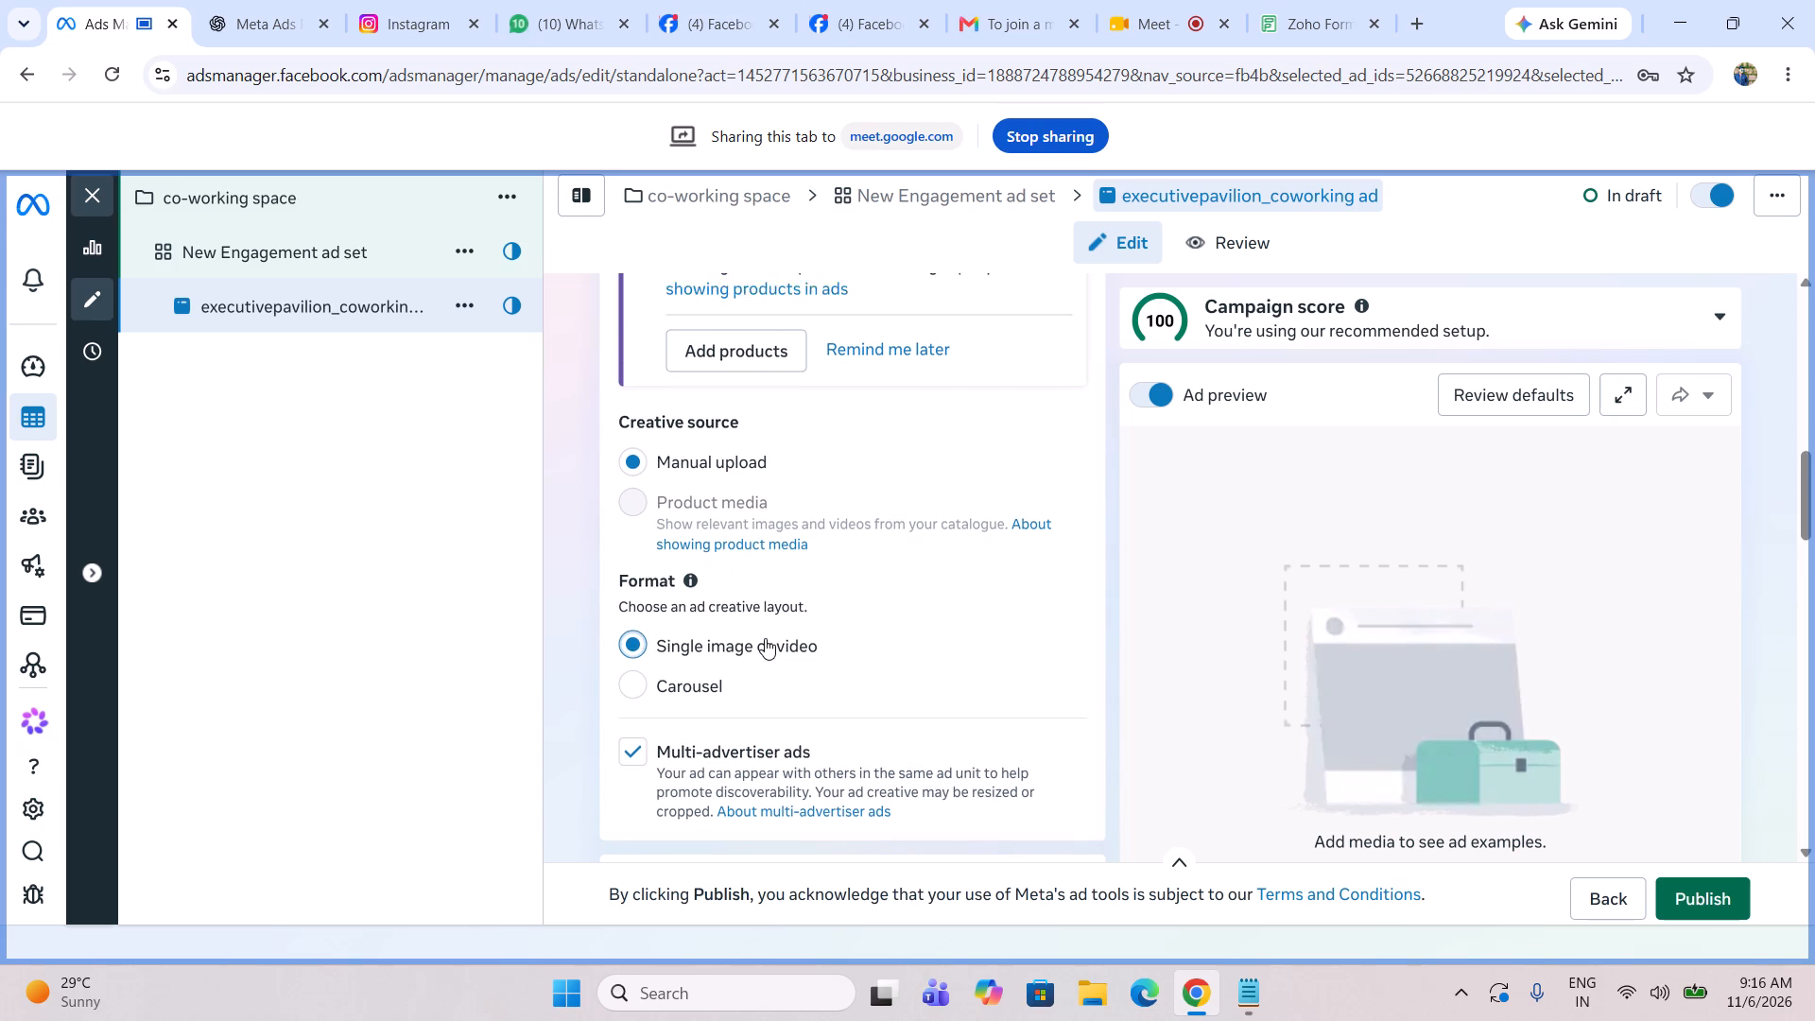
pyautogui.scroll(1, 767, 638)
pyautogui.scroll(3, 856, 675)
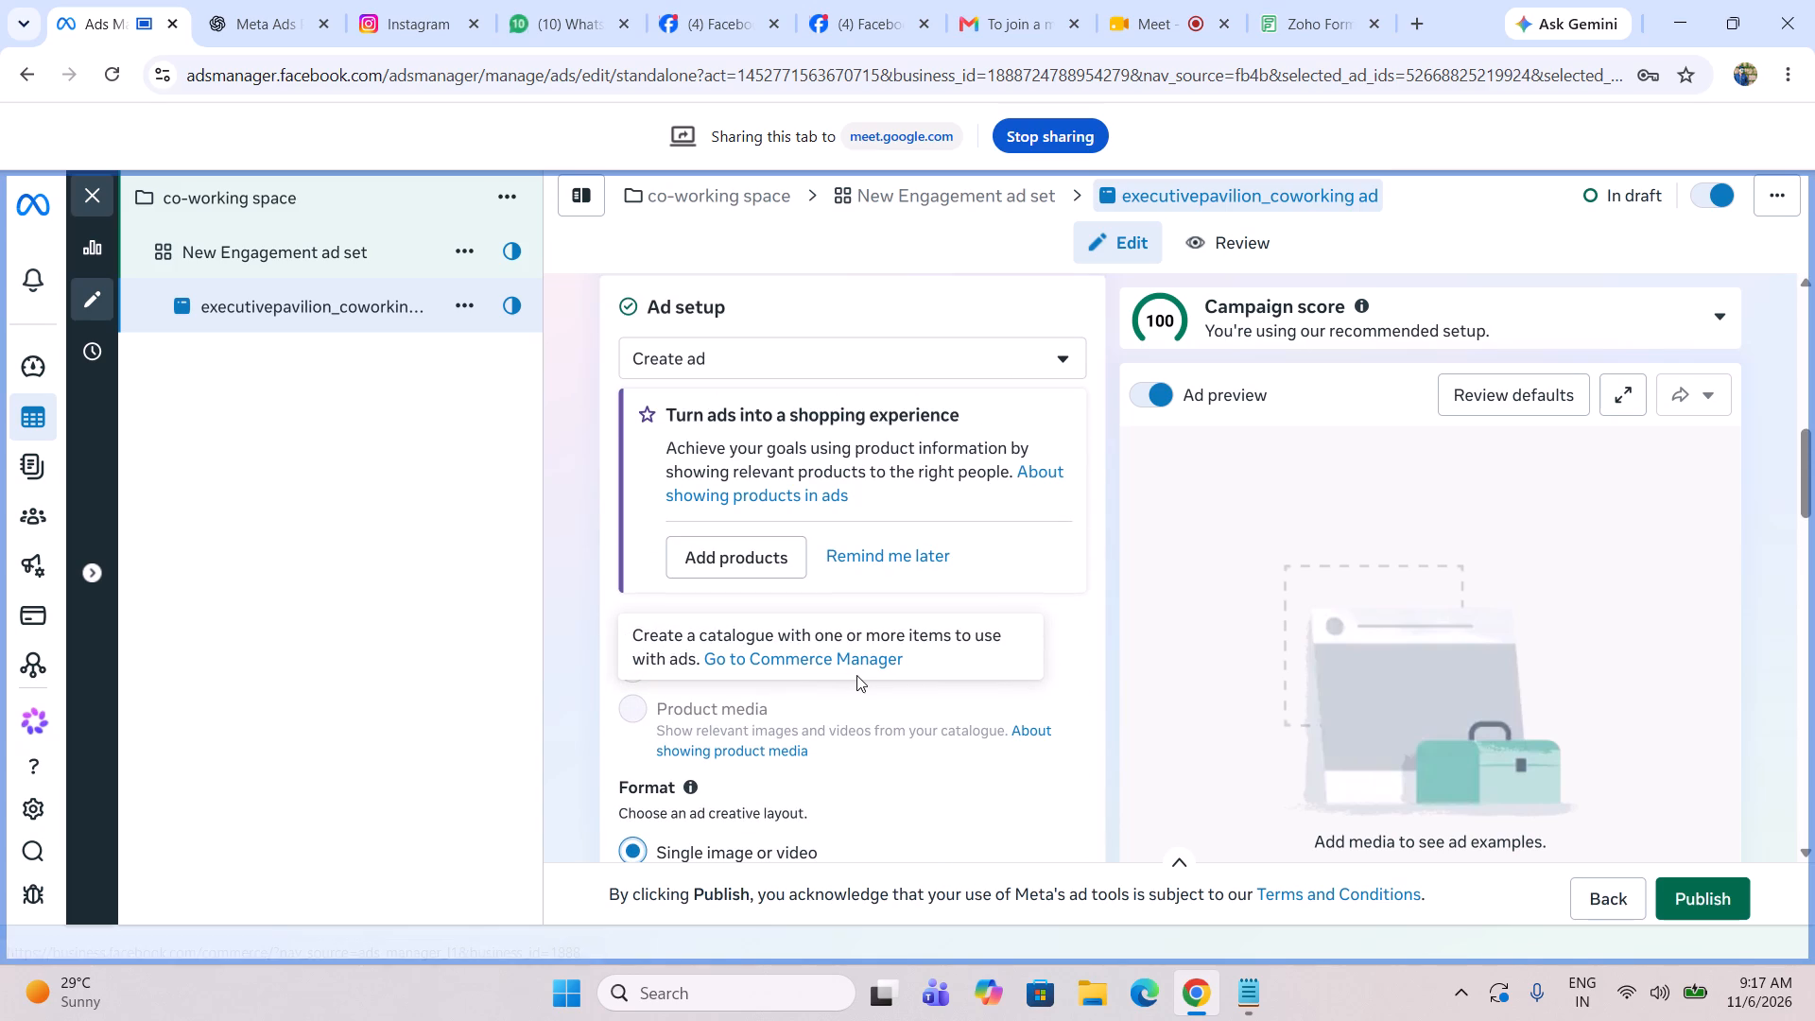
pyautogui.scroll(2, 864, 609)
pyautogui.scroll(2, 856, 471)
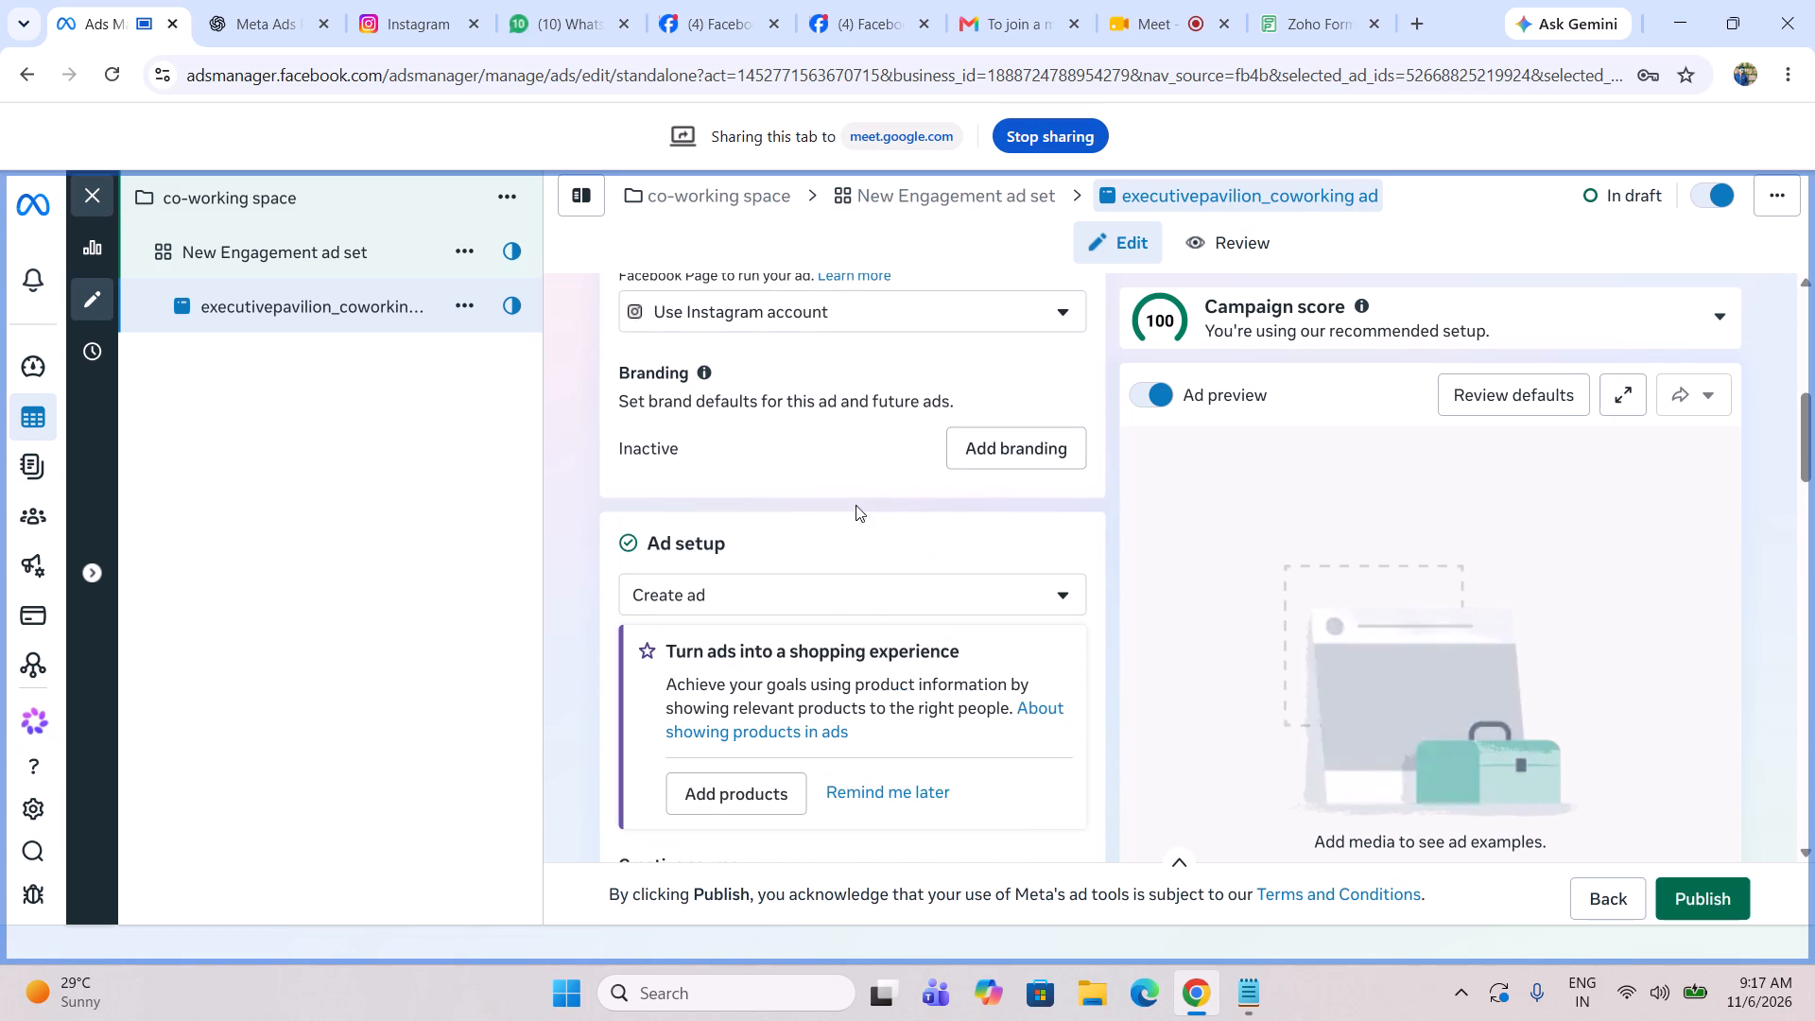
pyautogui.scroll(2, 861, 533)
pyautogui.click(933, 412)
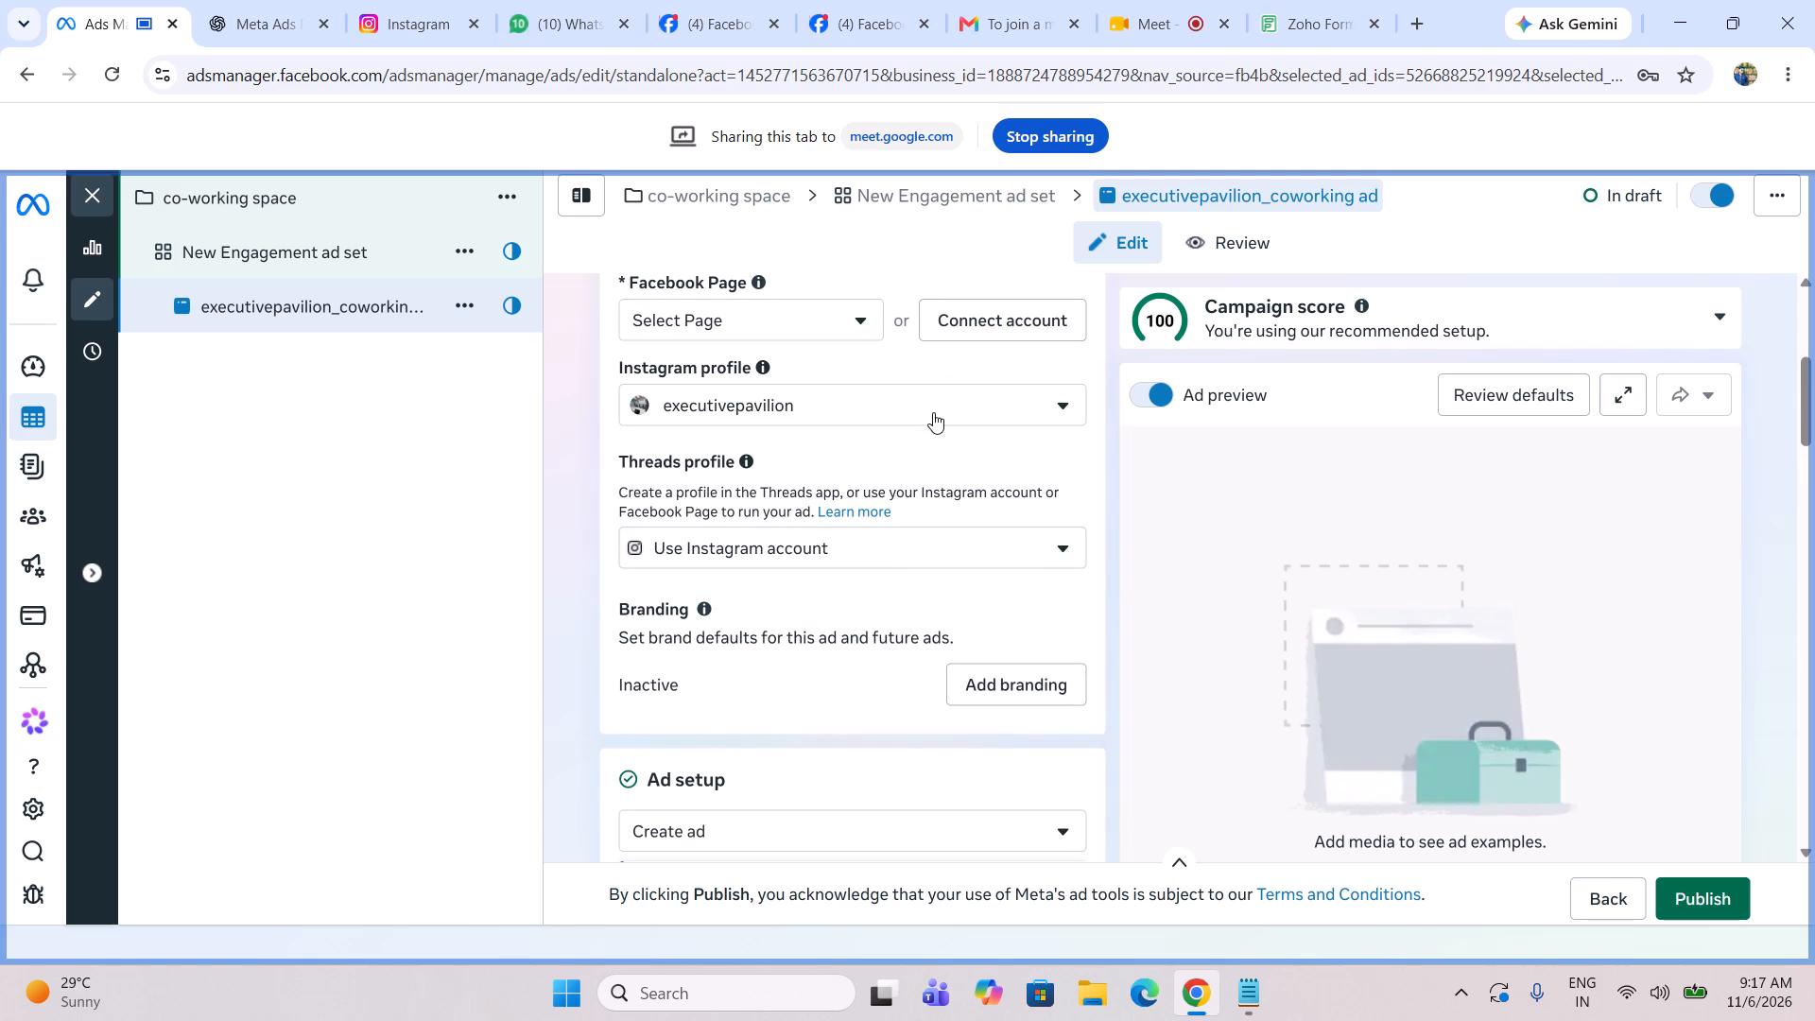
pyautogui.click(934, 412)
pyautogui.scroll(2, 934, 412)
# Change the ad setup to Use existing post.
pyautogui.scroll(-1, 932, 528)
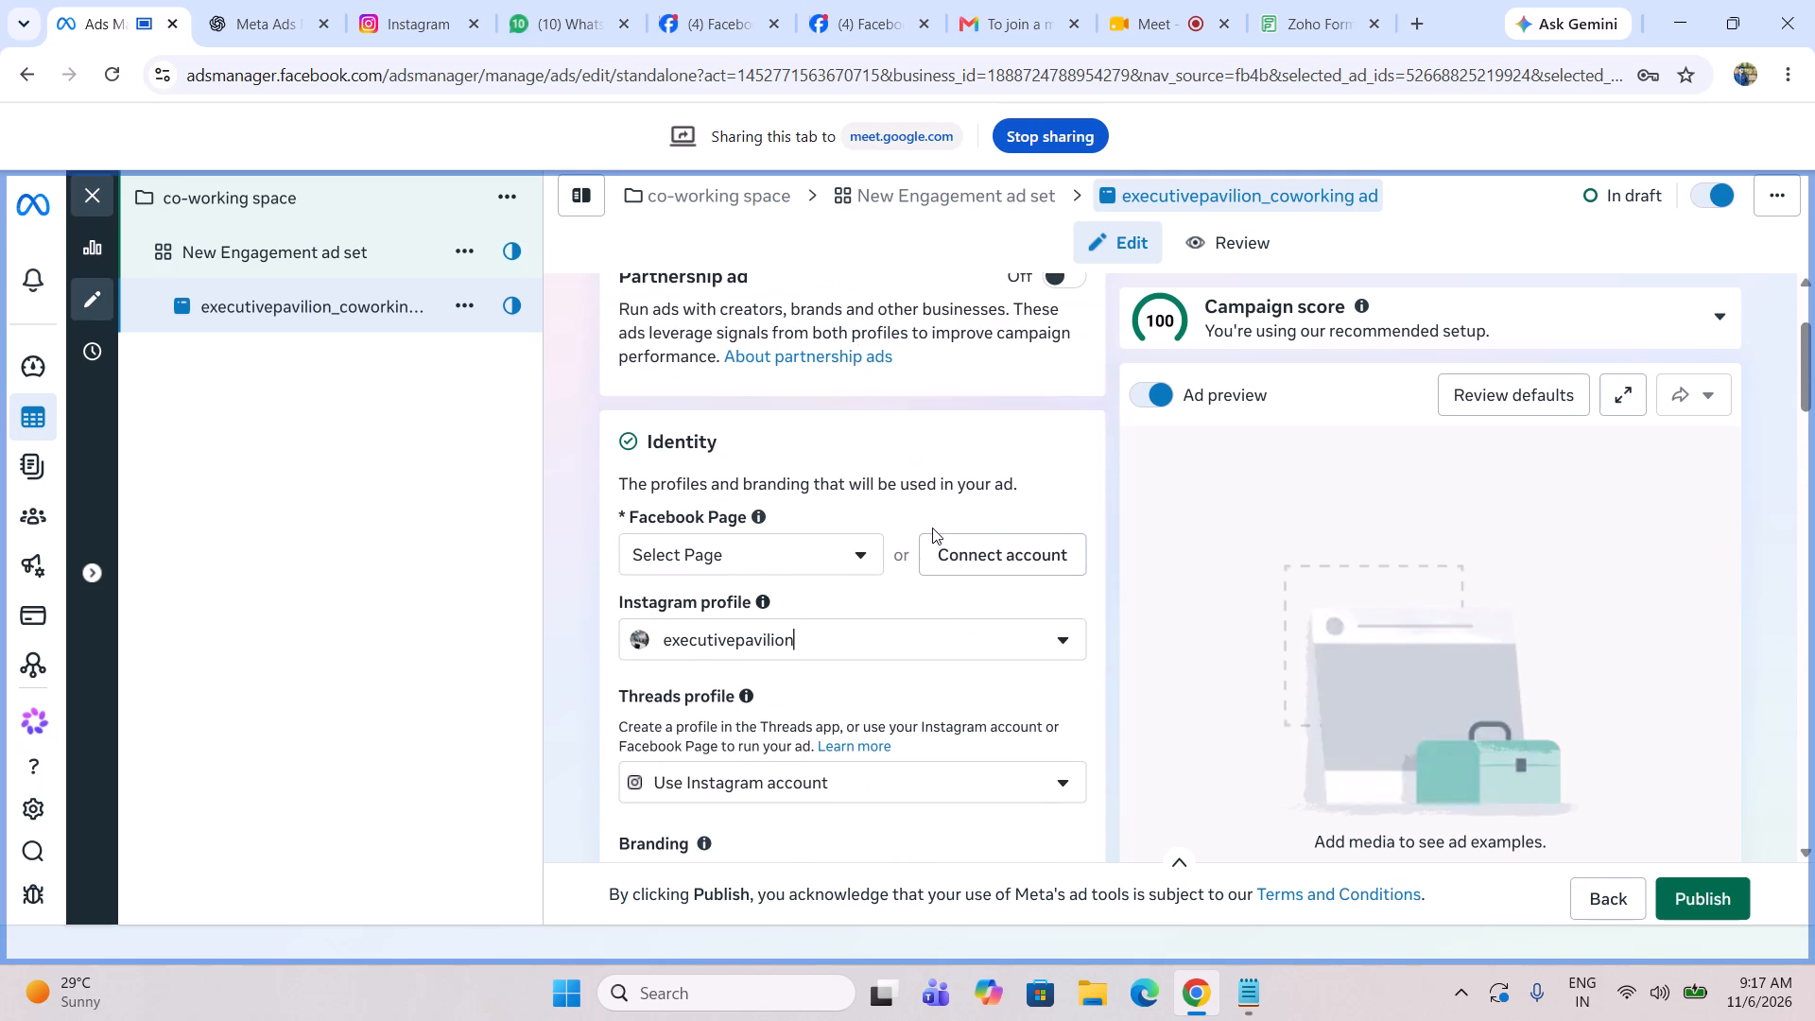
pyautogui.scroll(-3, 932, 533)
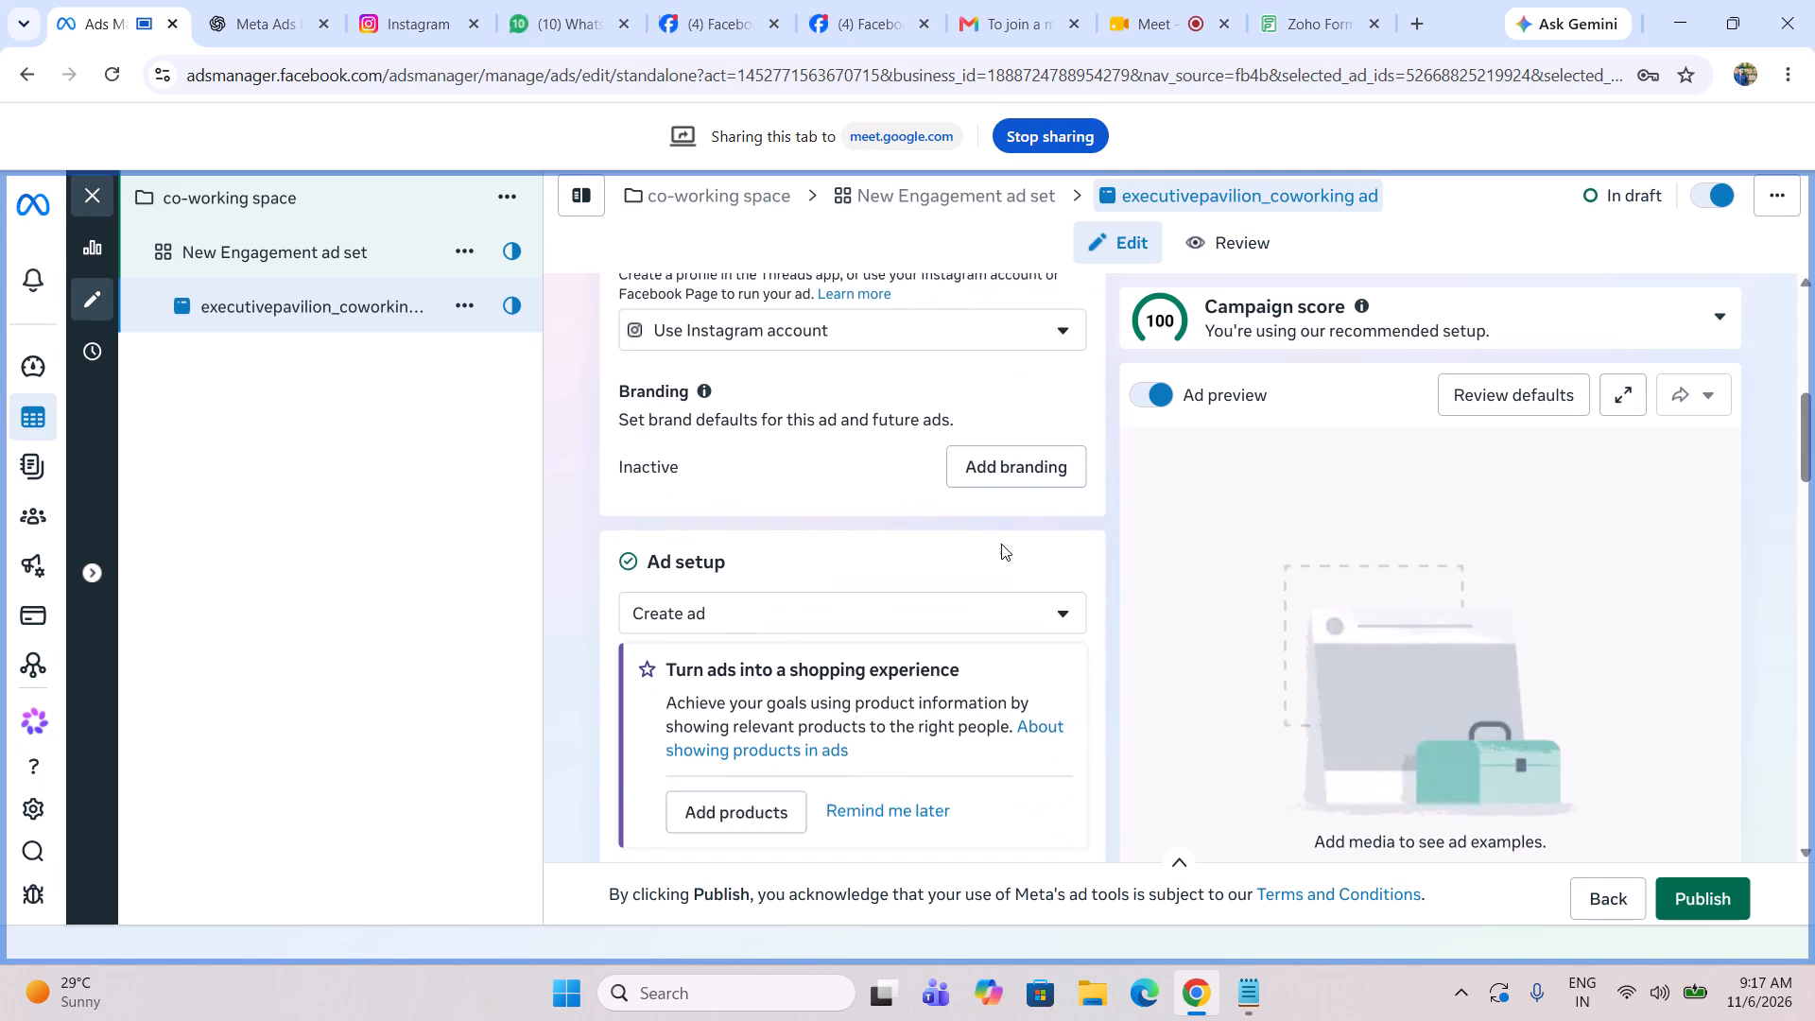
pyautogui.scroll(-1, 1001, 544)
pyautogui.click(1046, 484)
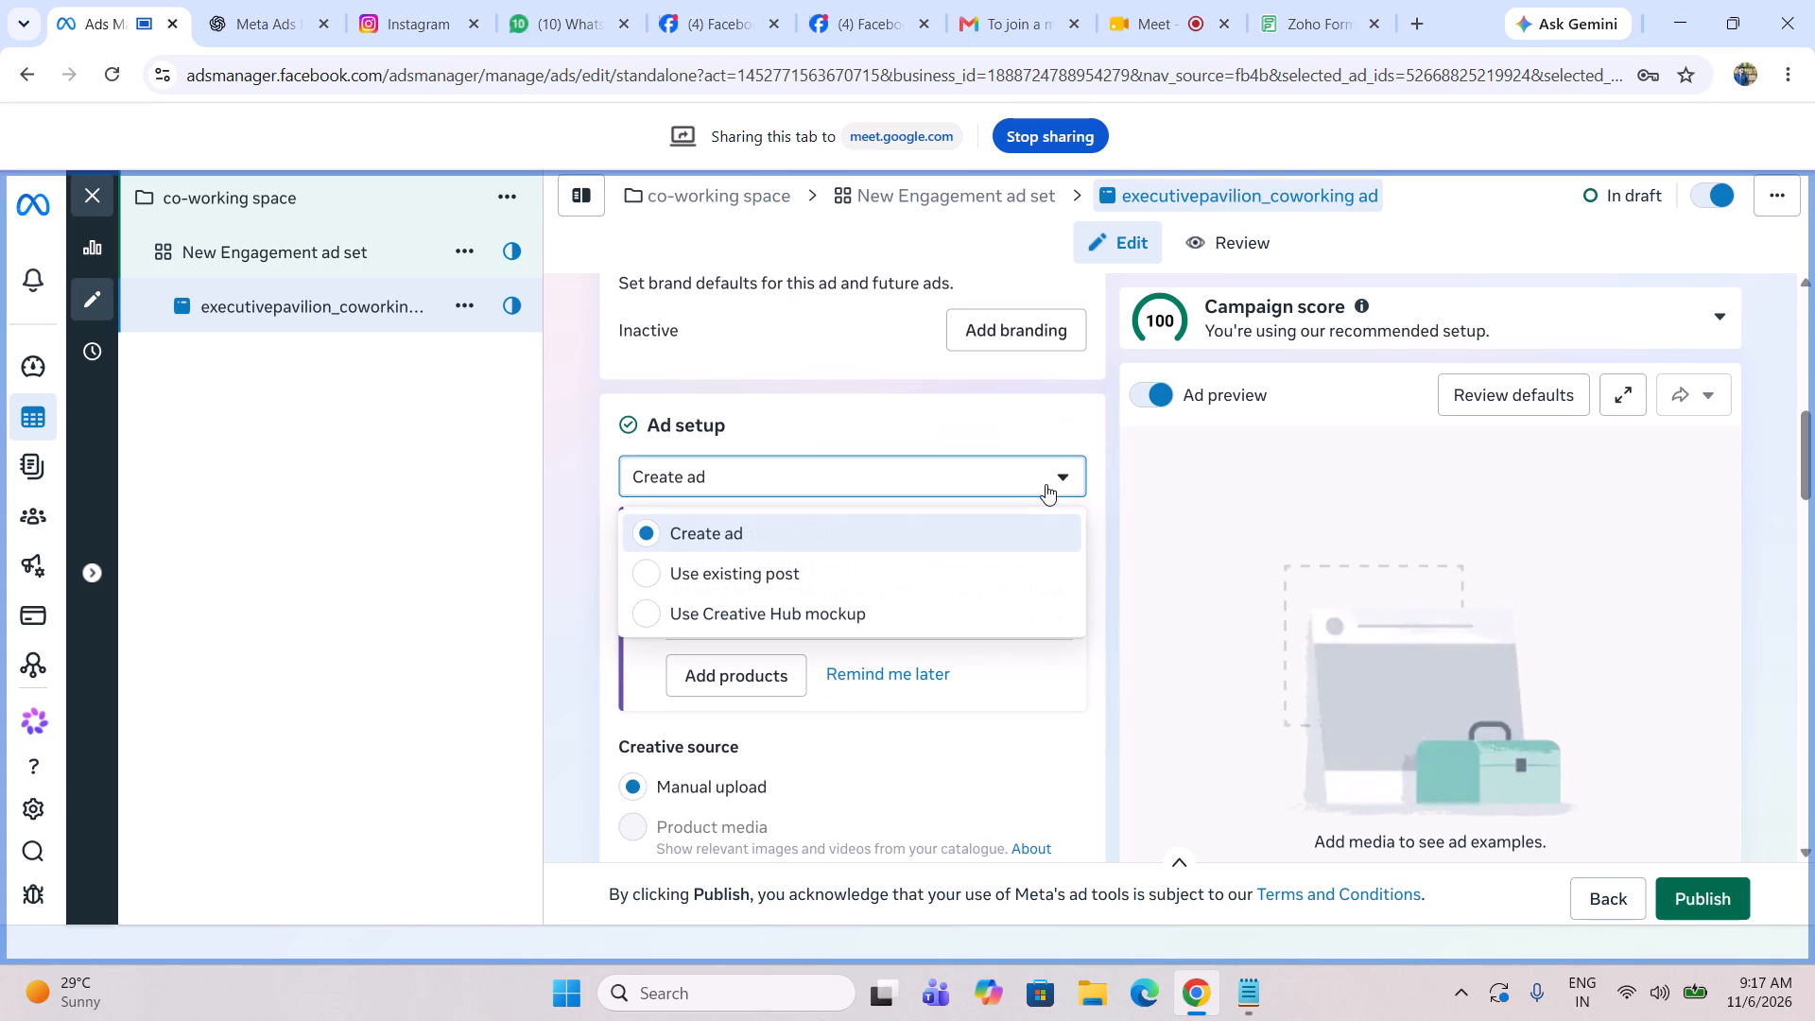
pyautogui.click(928, 570)
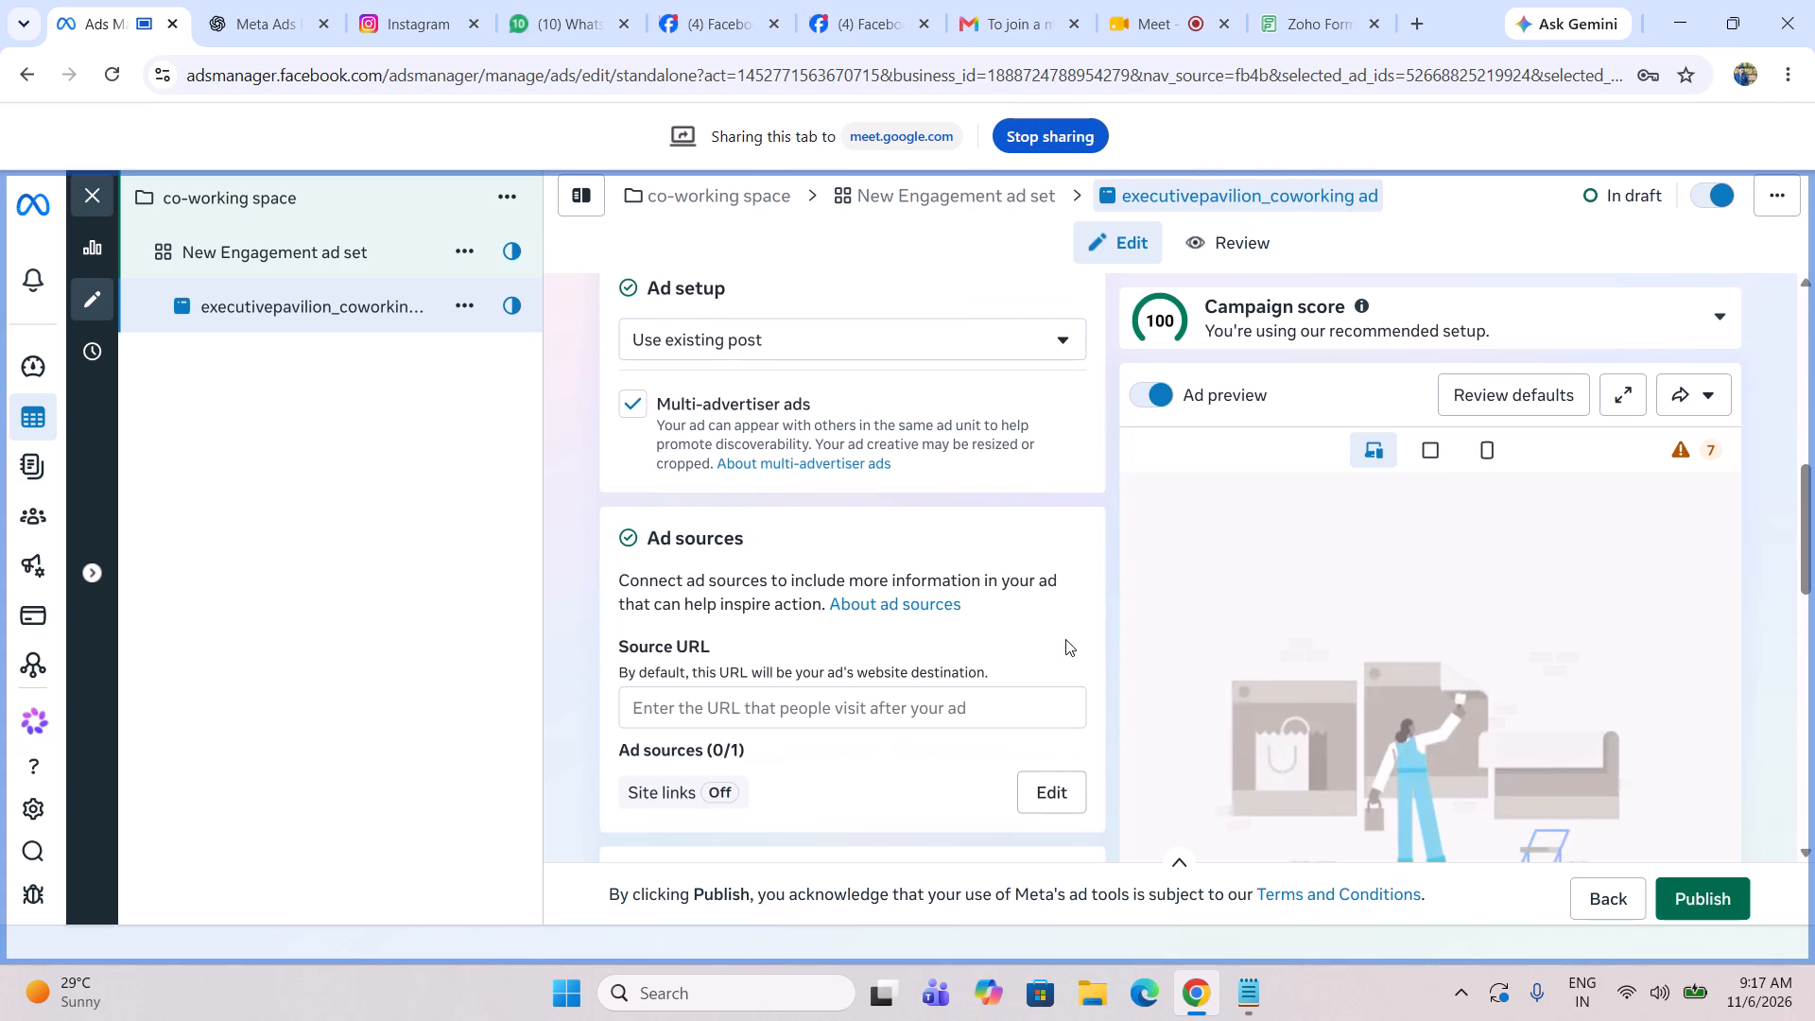
# Select the existing Instagram reel beginning "Your Workspace. Your Ambition. Your Success." as the ad creative.
pyautogui.scroll(-1, 986, 565)
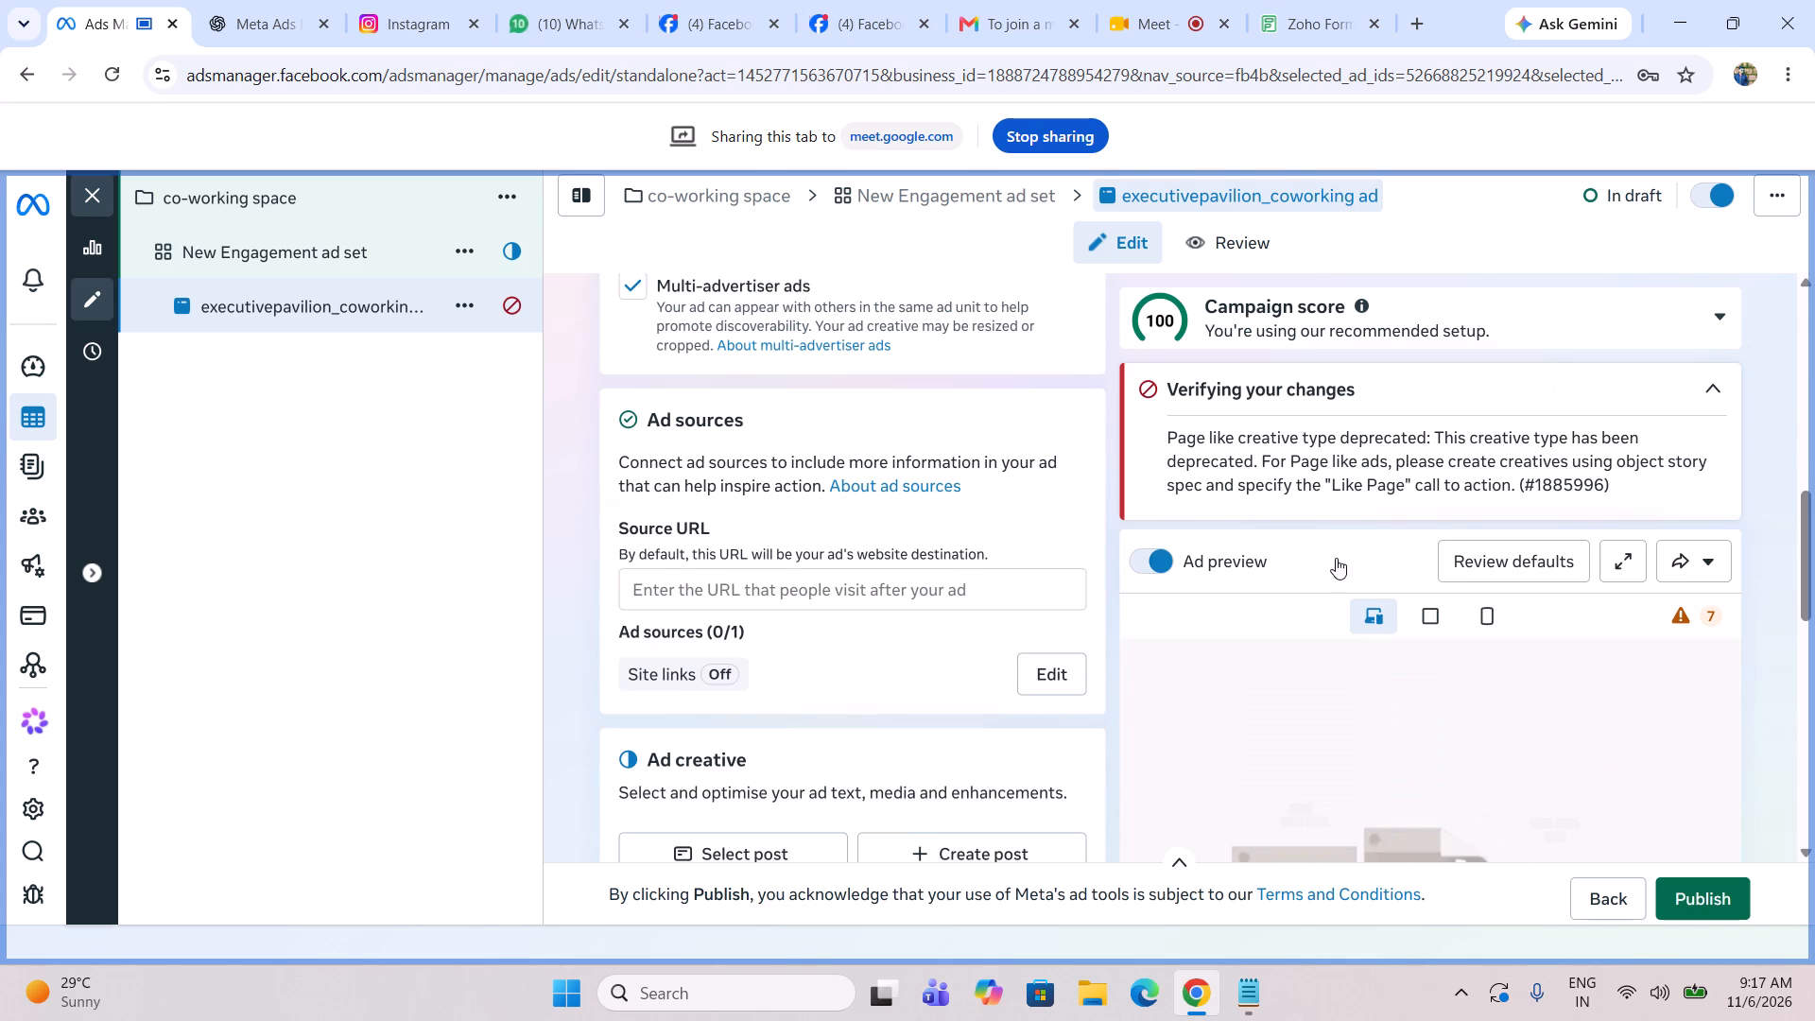
pyautogui.scroll(-2, 1413, 562)
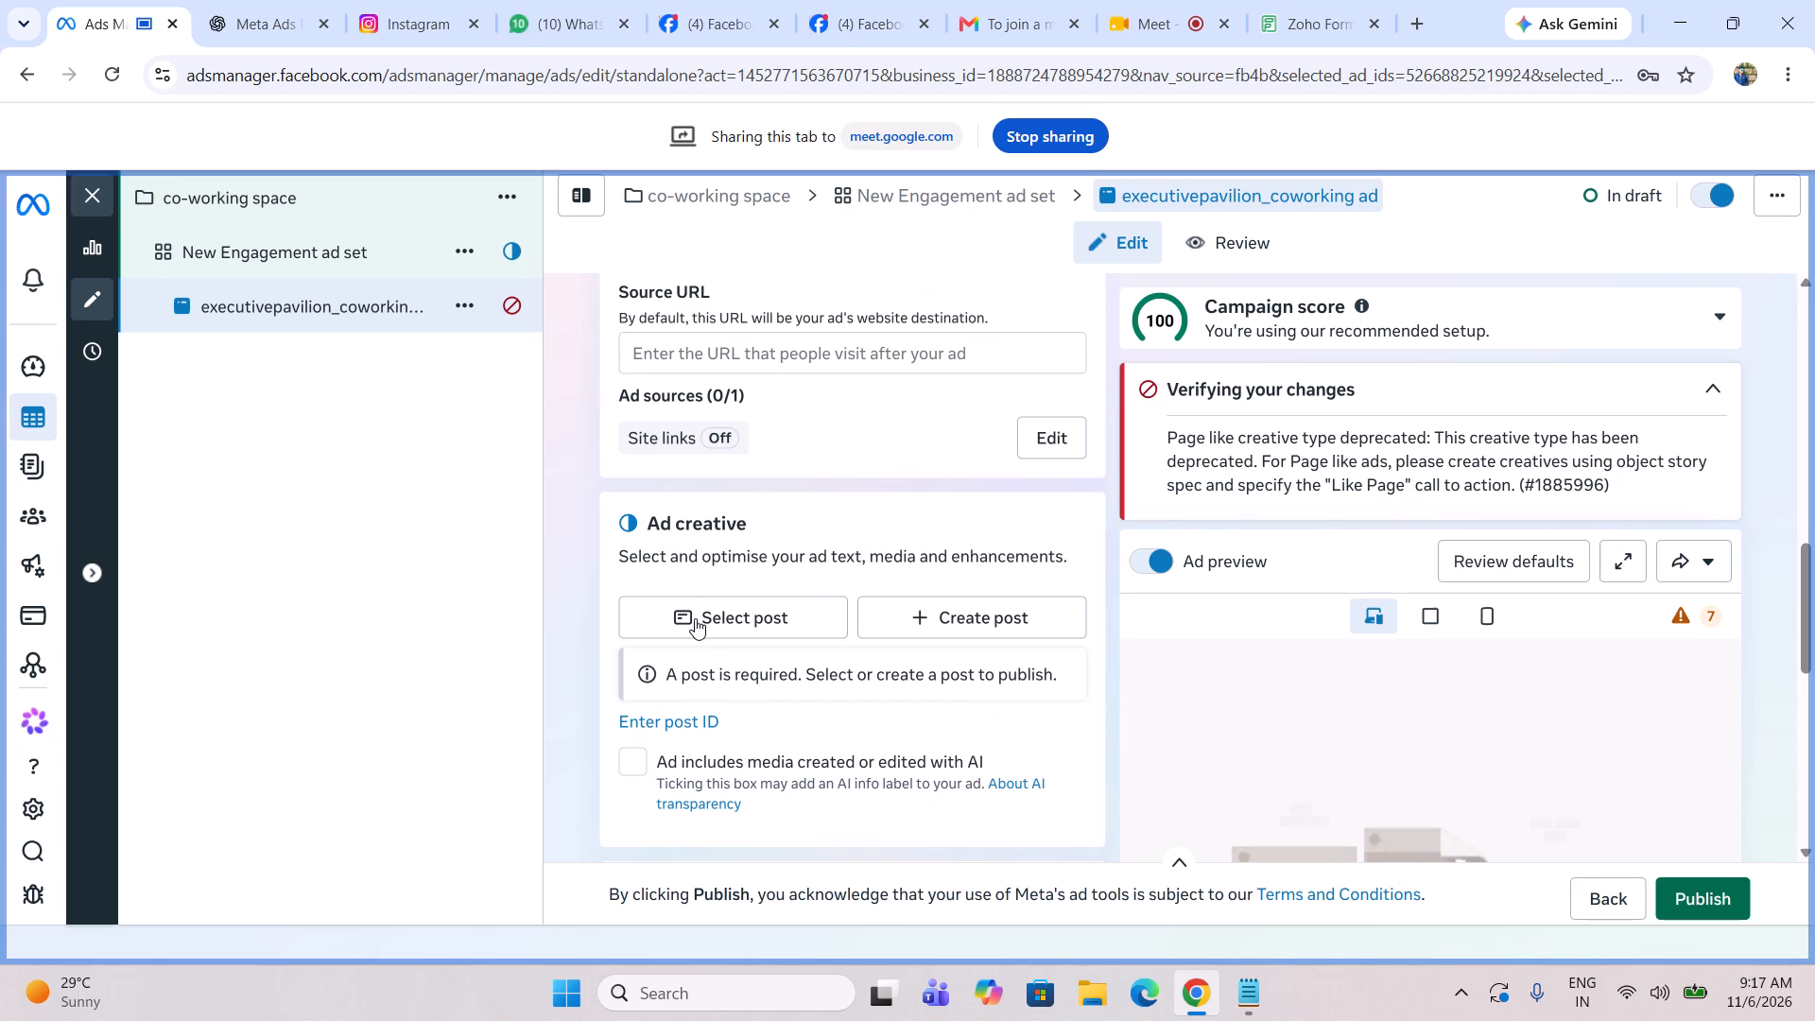
pyautogui.click(695, 618)
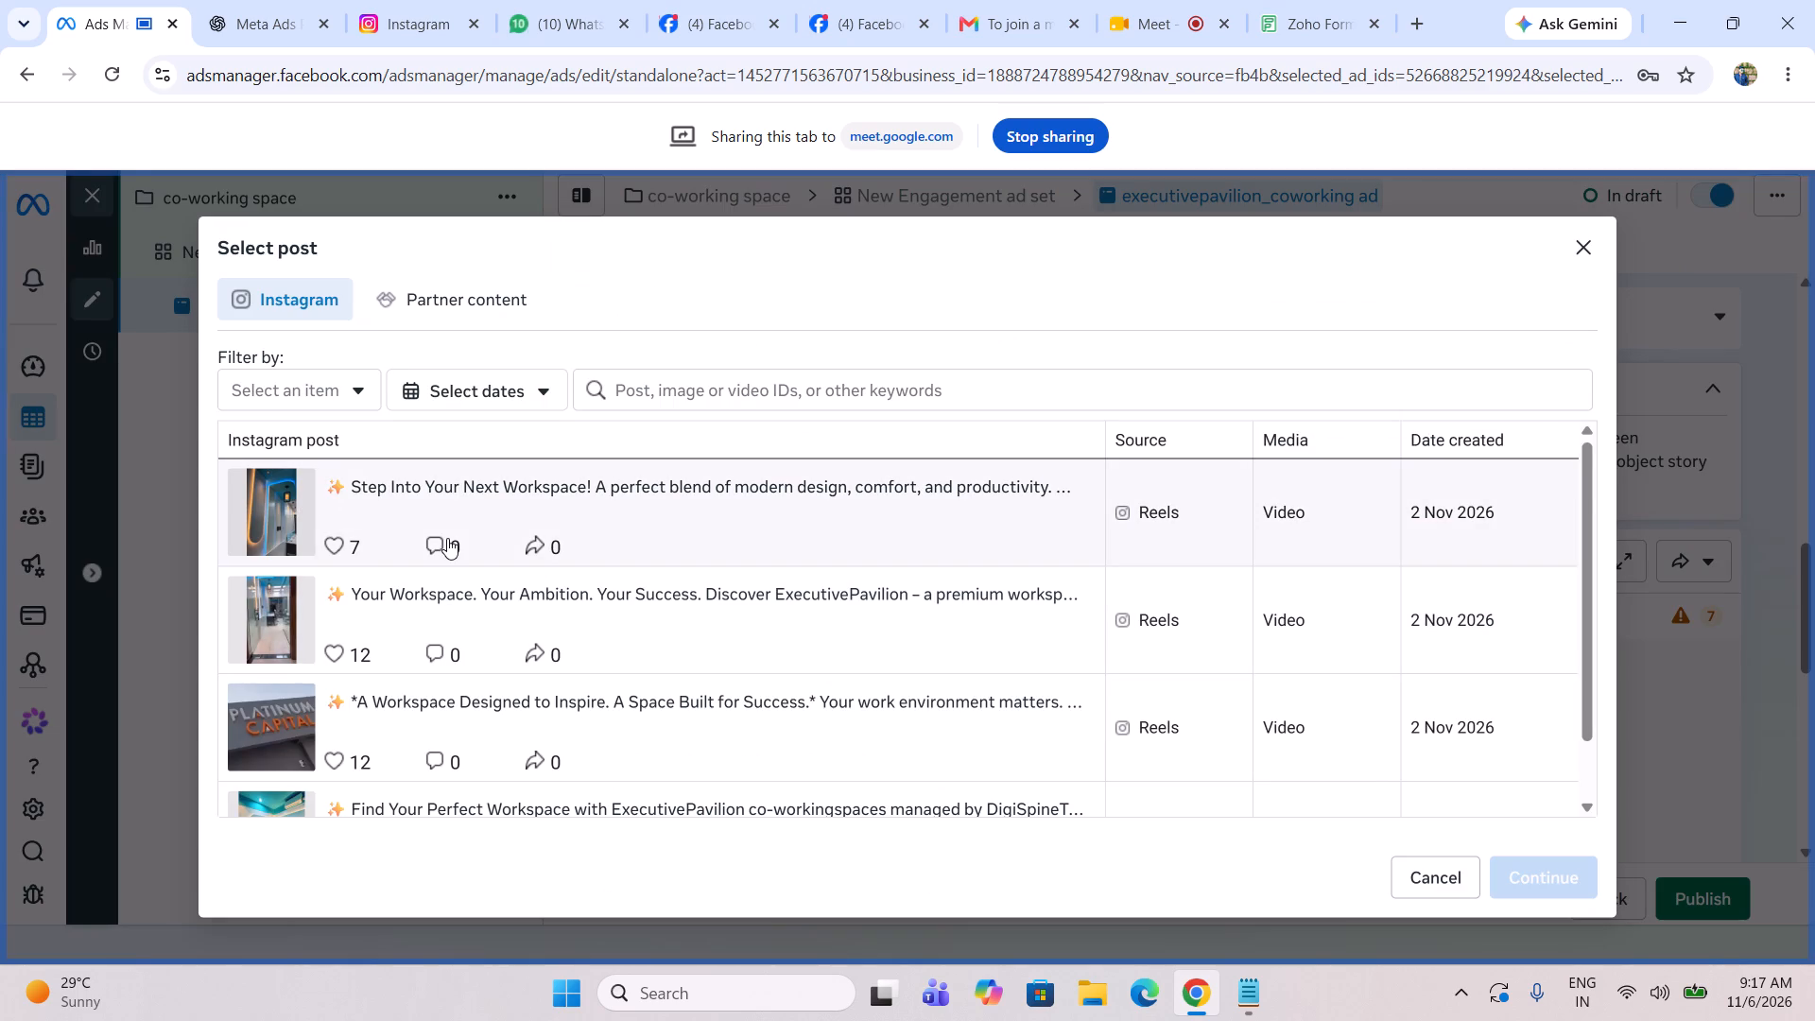
pyautogui.scroll(-1, 447, 538)
pyautogui.scroll(3, 449, 545)
pyautogui.click(620, 596)
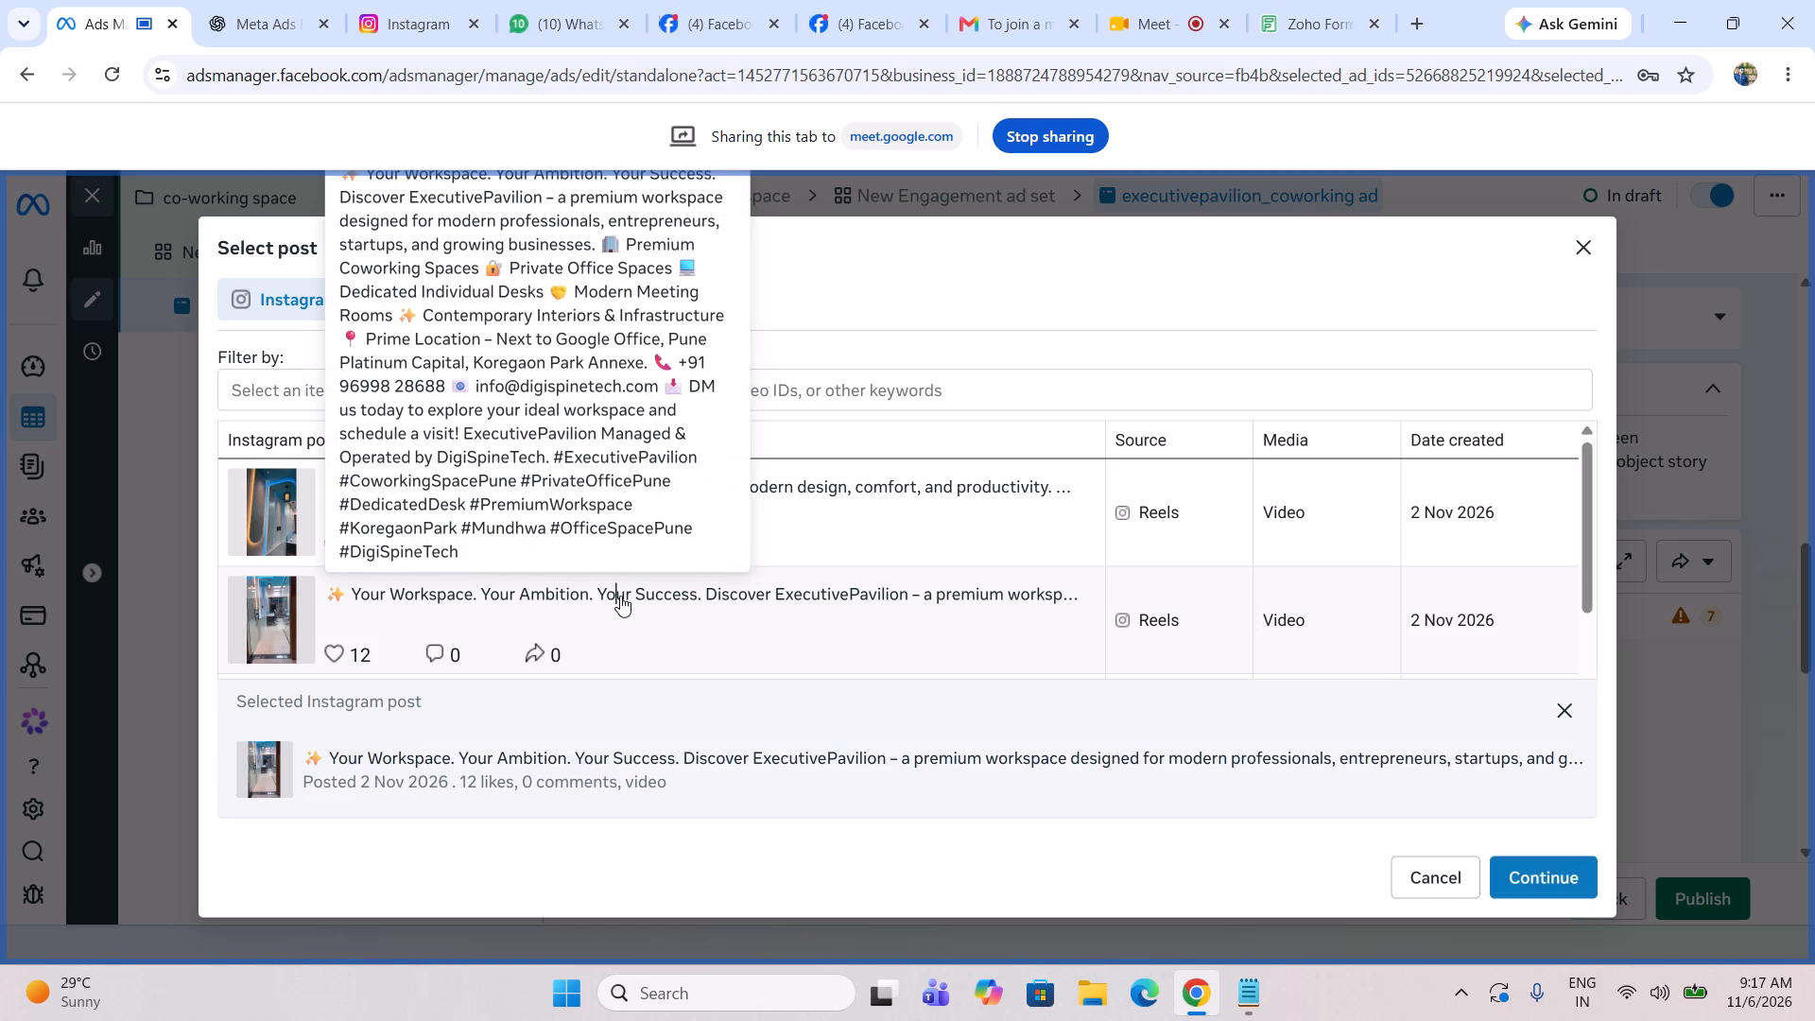
pyautogui.click(692, 611)
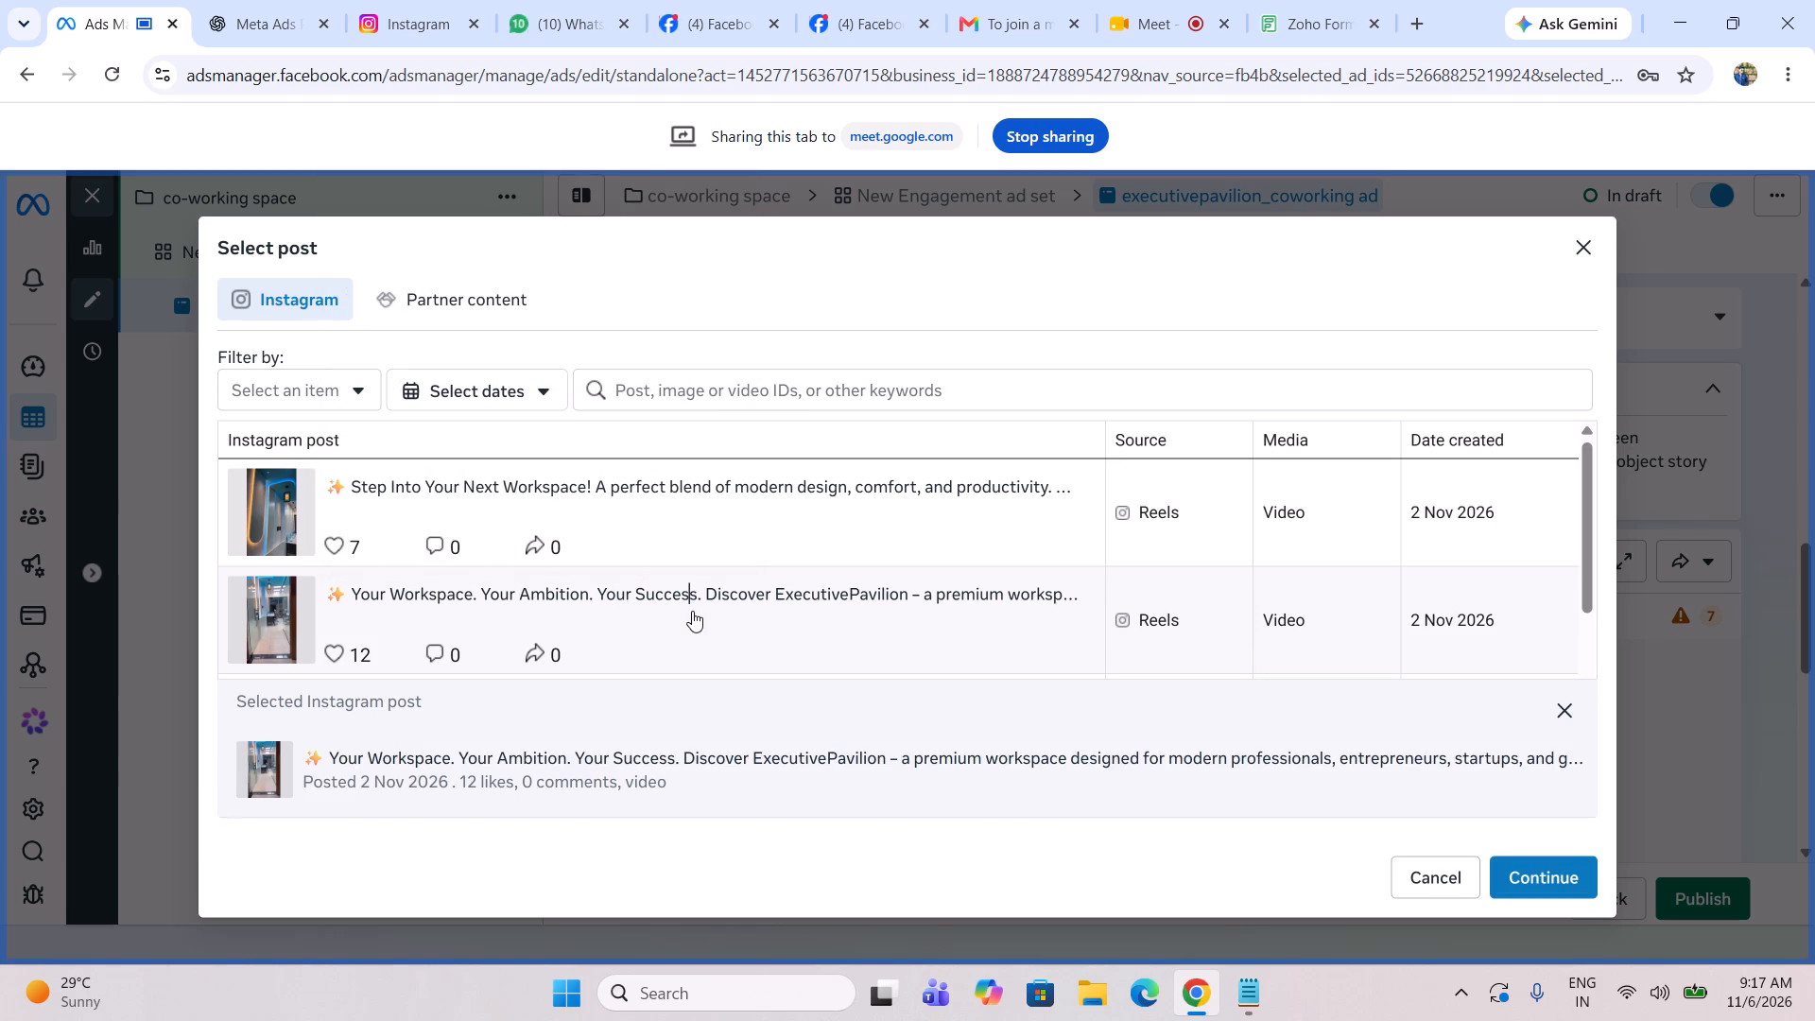
pyautogui.click(692, 611)
pyautogui.click(1564, 883)
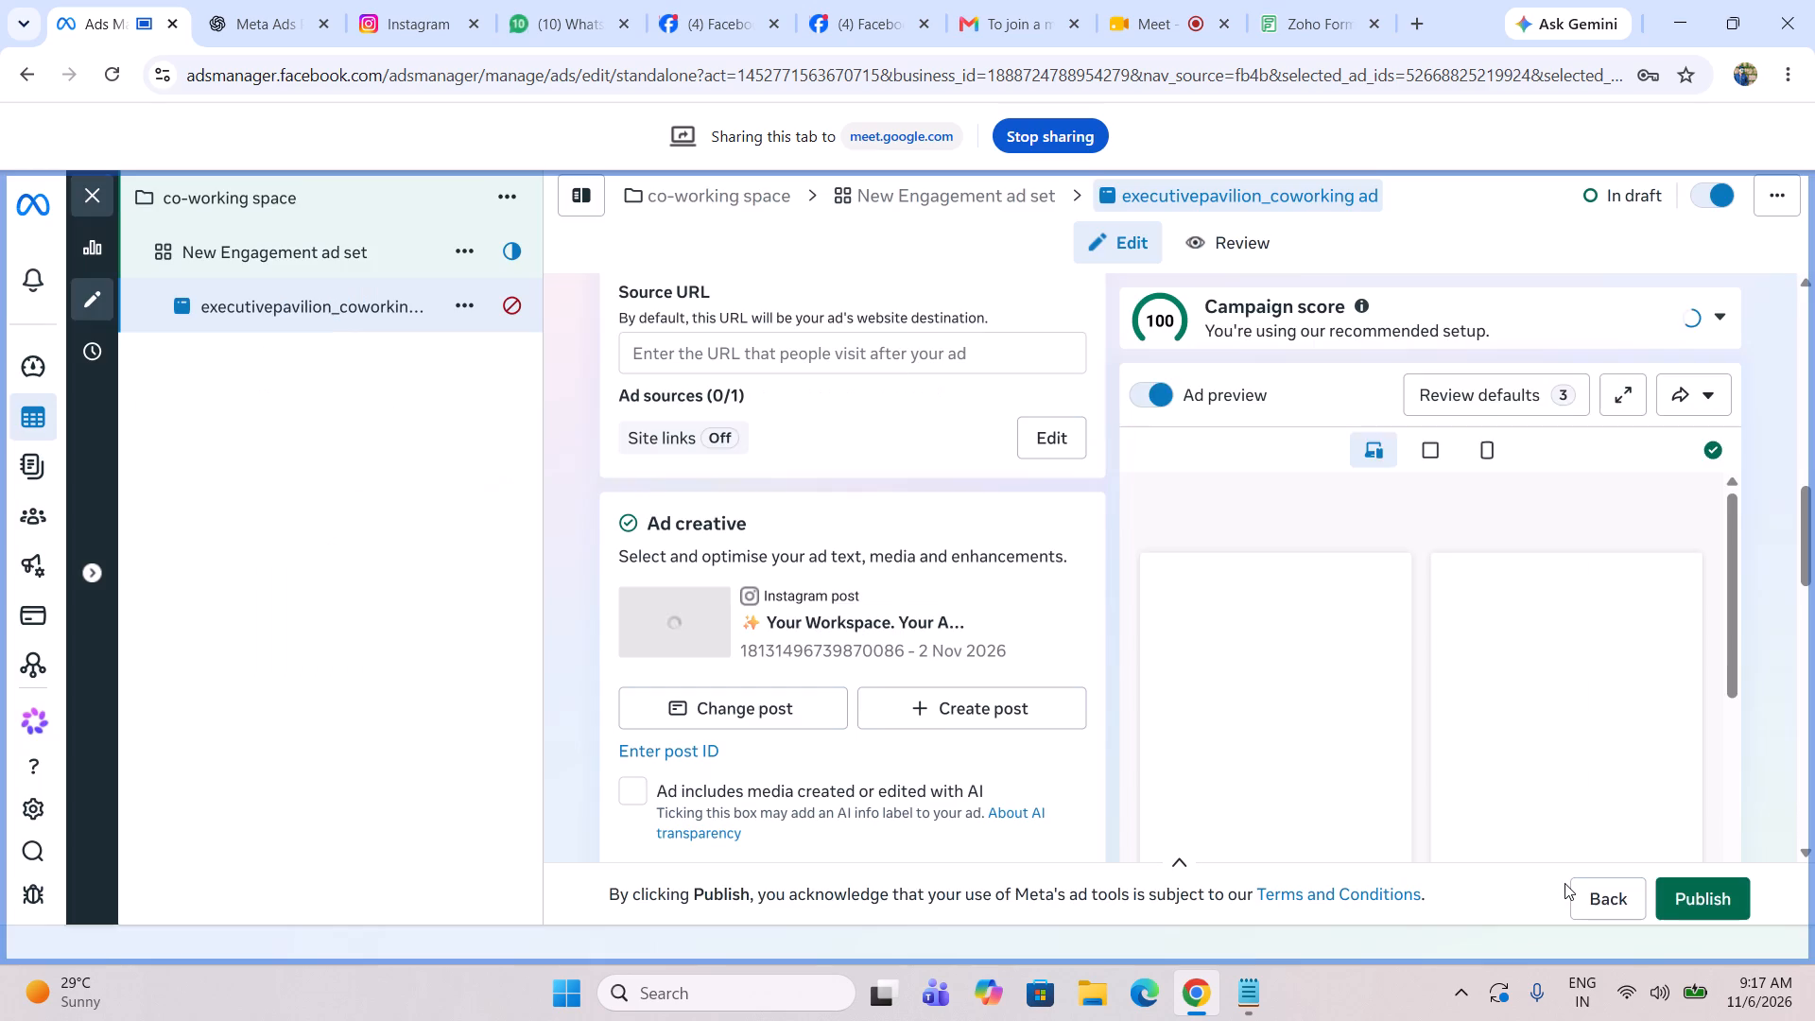
# Examine the chosen post's ad creative details and its feed and story ad previews.
pyautogui.scroll(-2, 1329, 639)
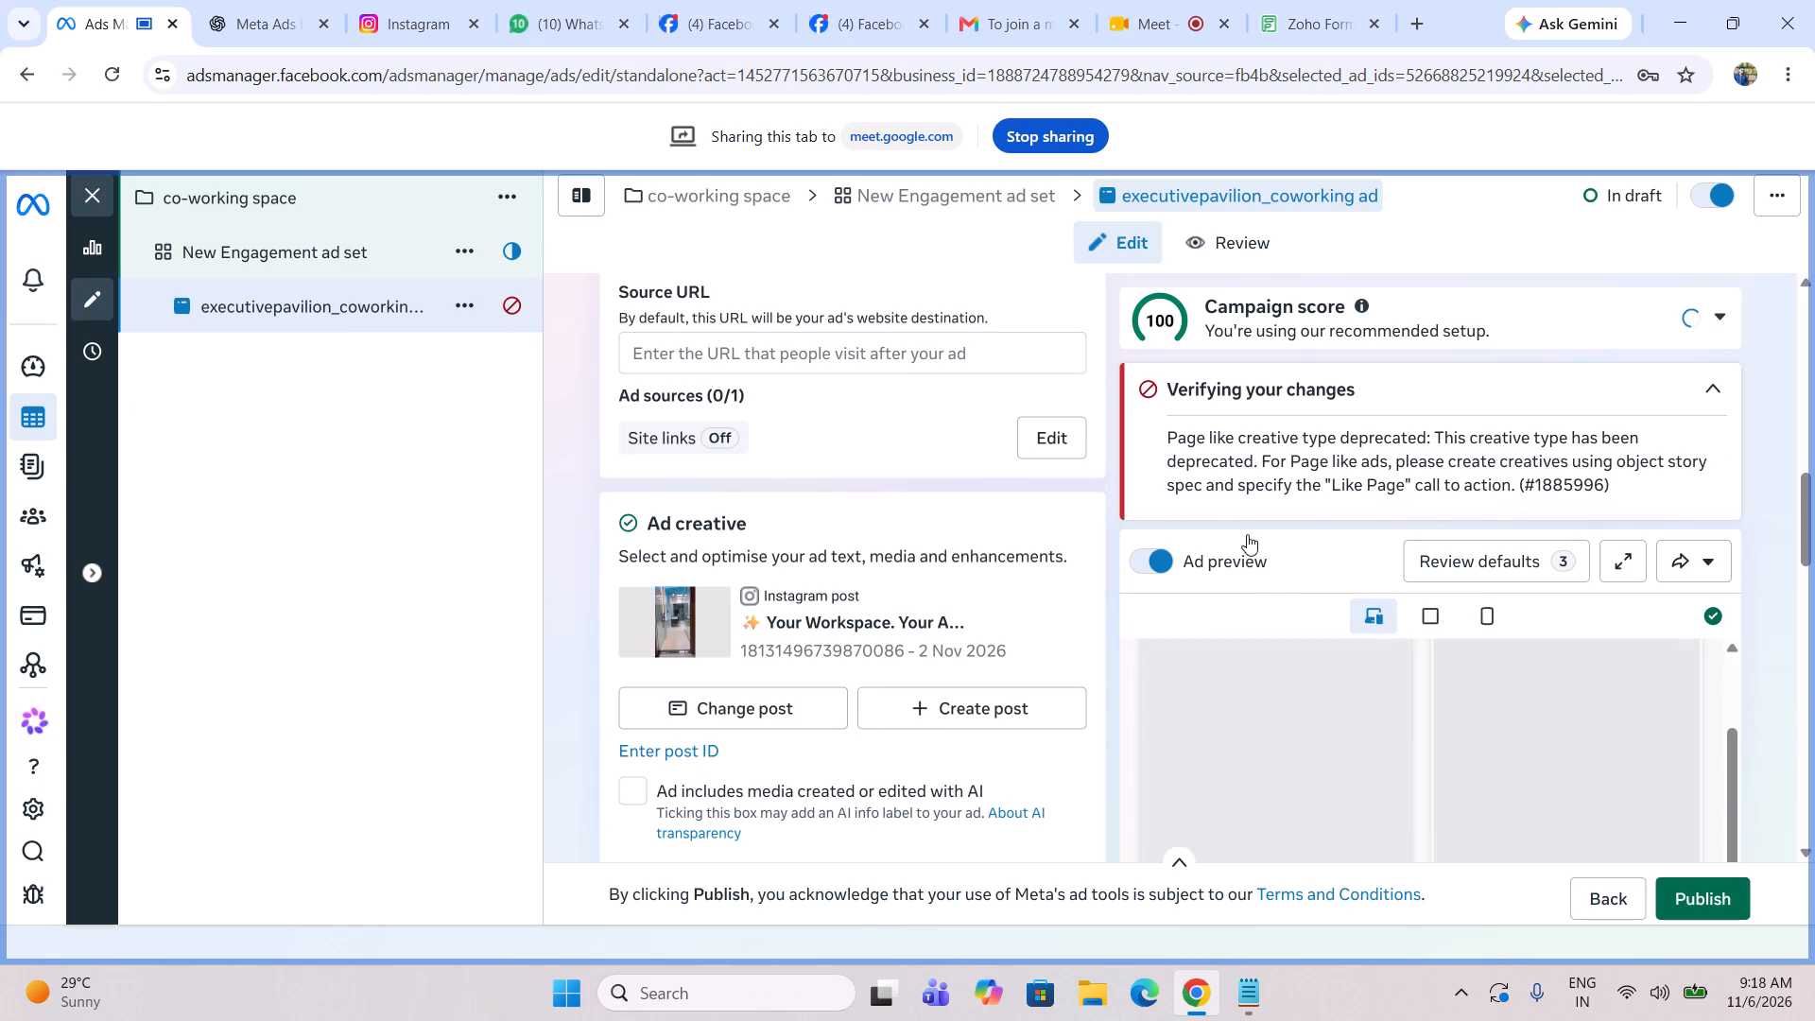
pyautogui.scroll(-1, 1217, 473)
pyautogui.scroll(-1, 1357, 437)
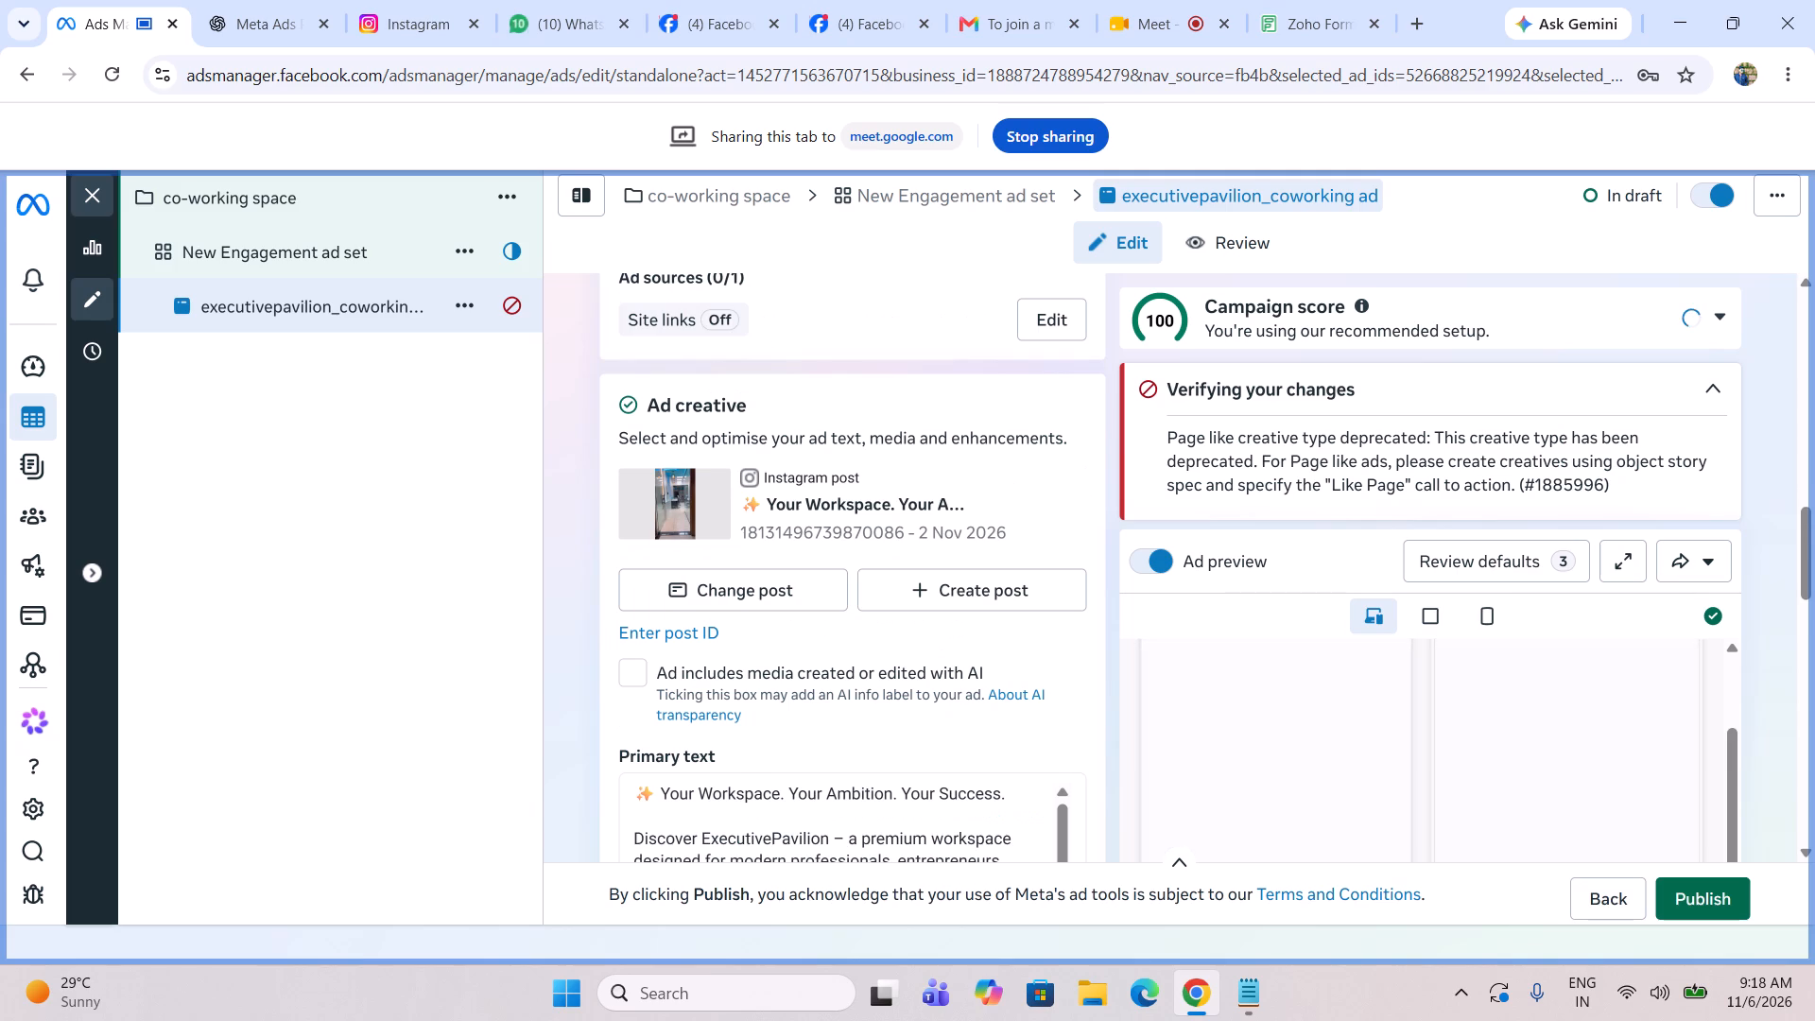
pyautogui.scroll(-1, 1357, 437)
pyautogui.scroll(3, 810, 580)
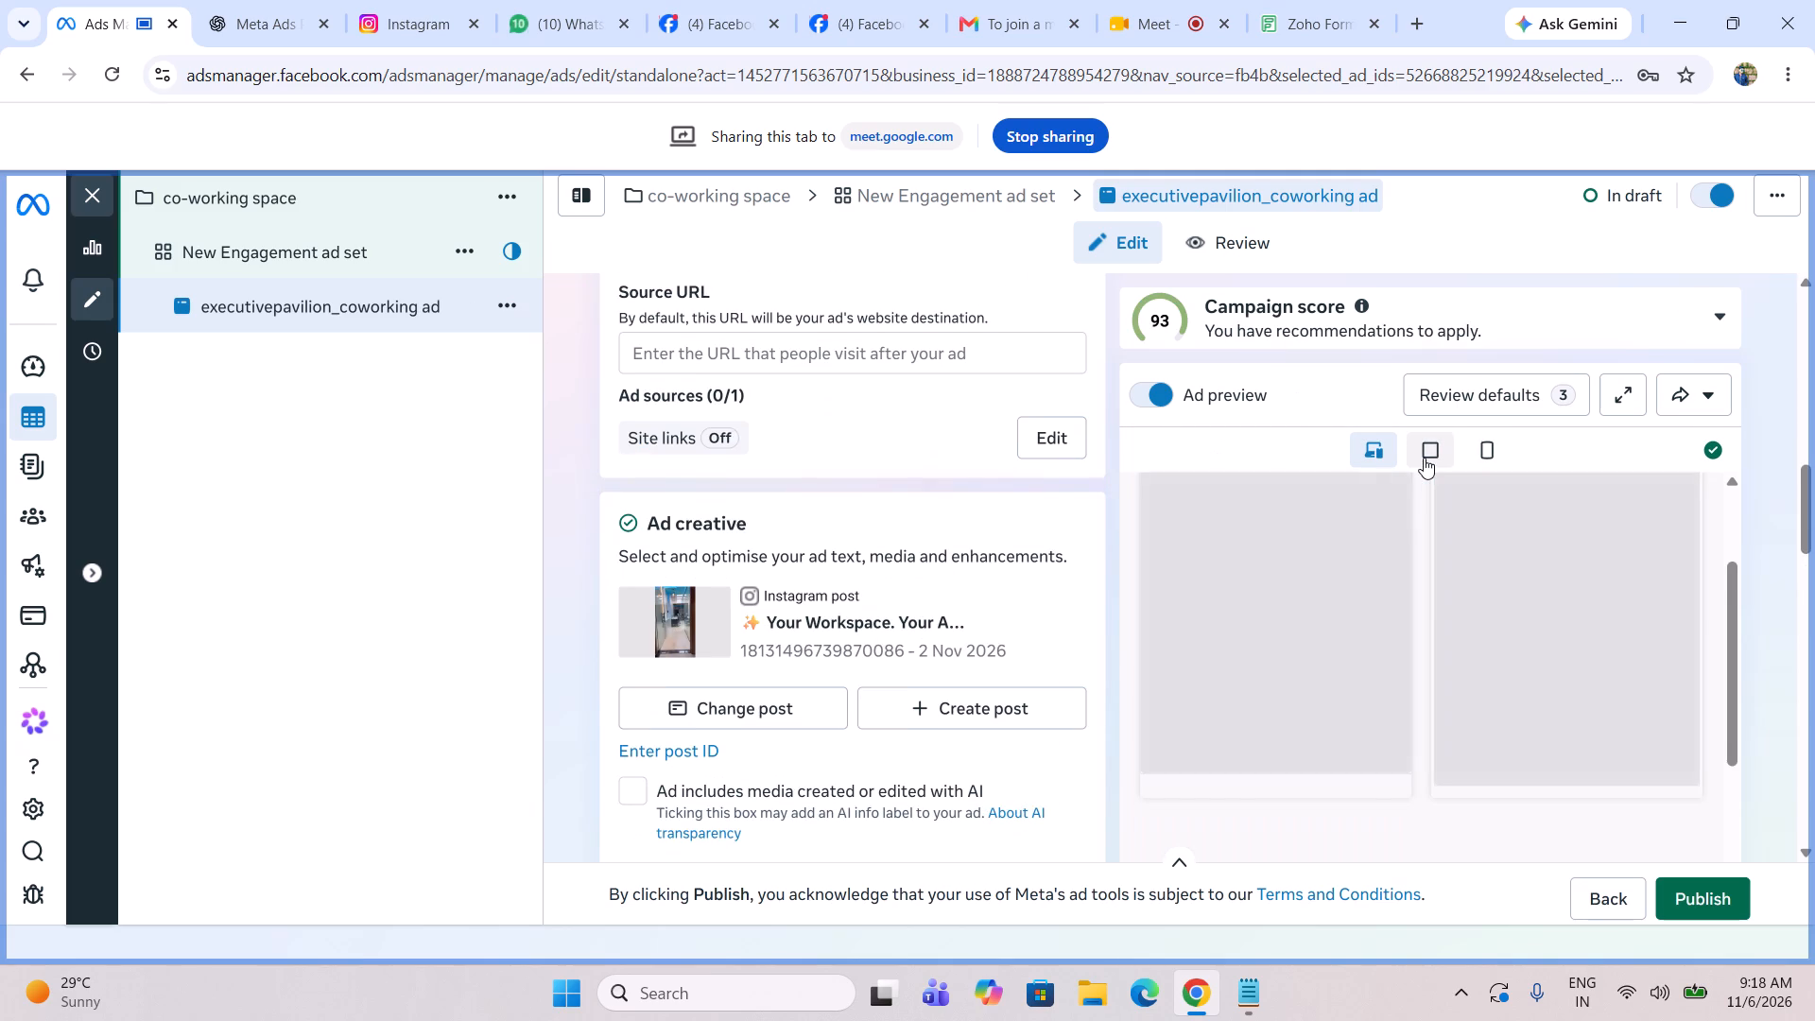
pyautogui.scroll(1, 1476, 685)
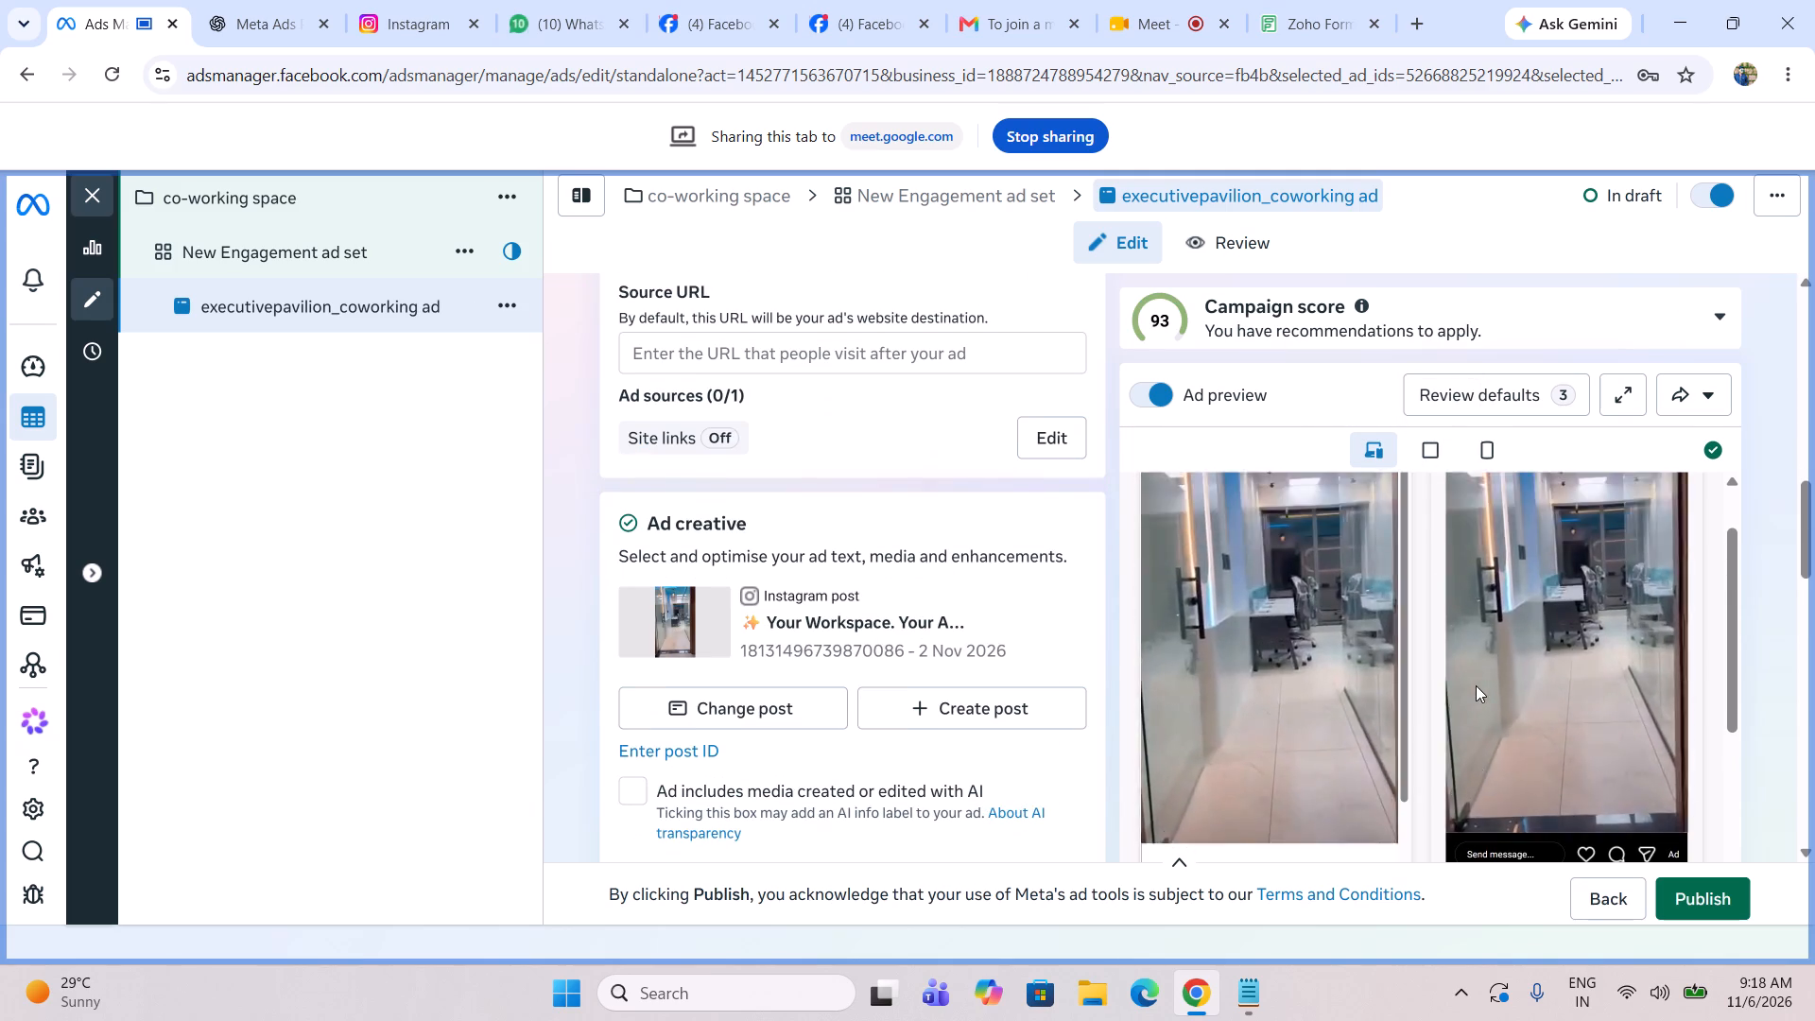
pyautogui.scroll(1, 1476, 685)
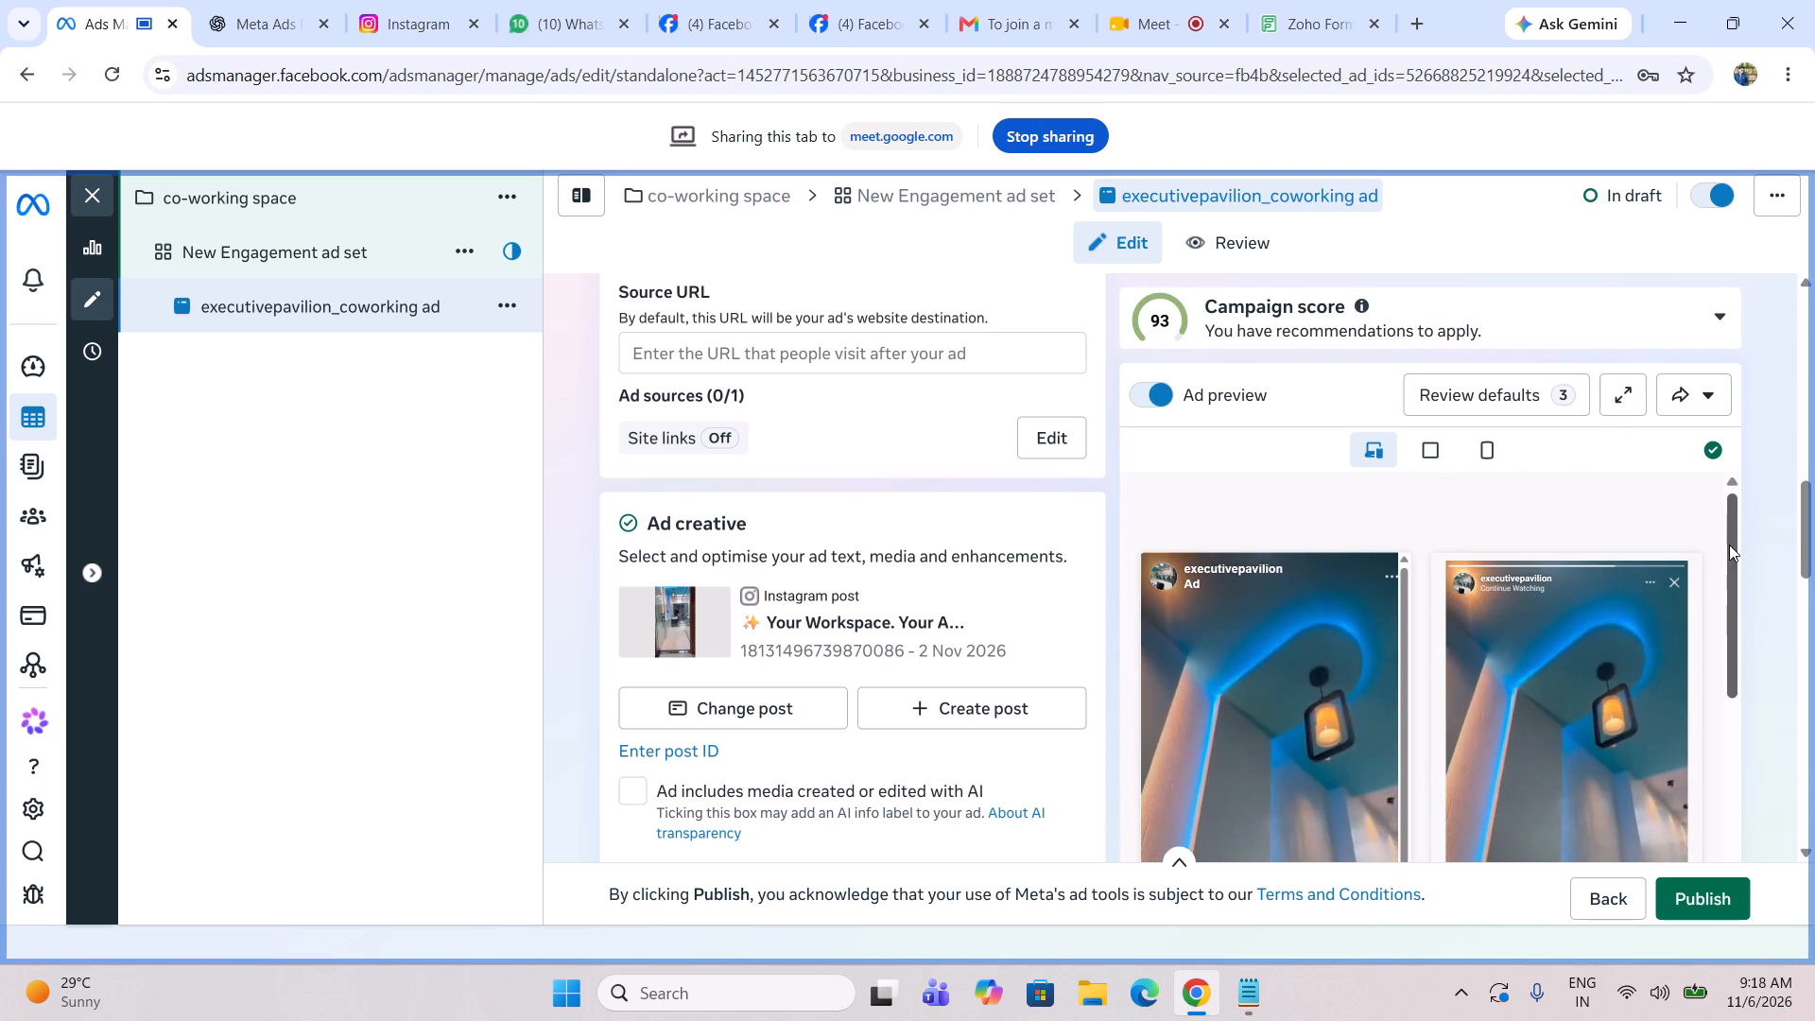
pyautogui.moveTo(1732, 553); pyautogui.dragTo(1741, 577)
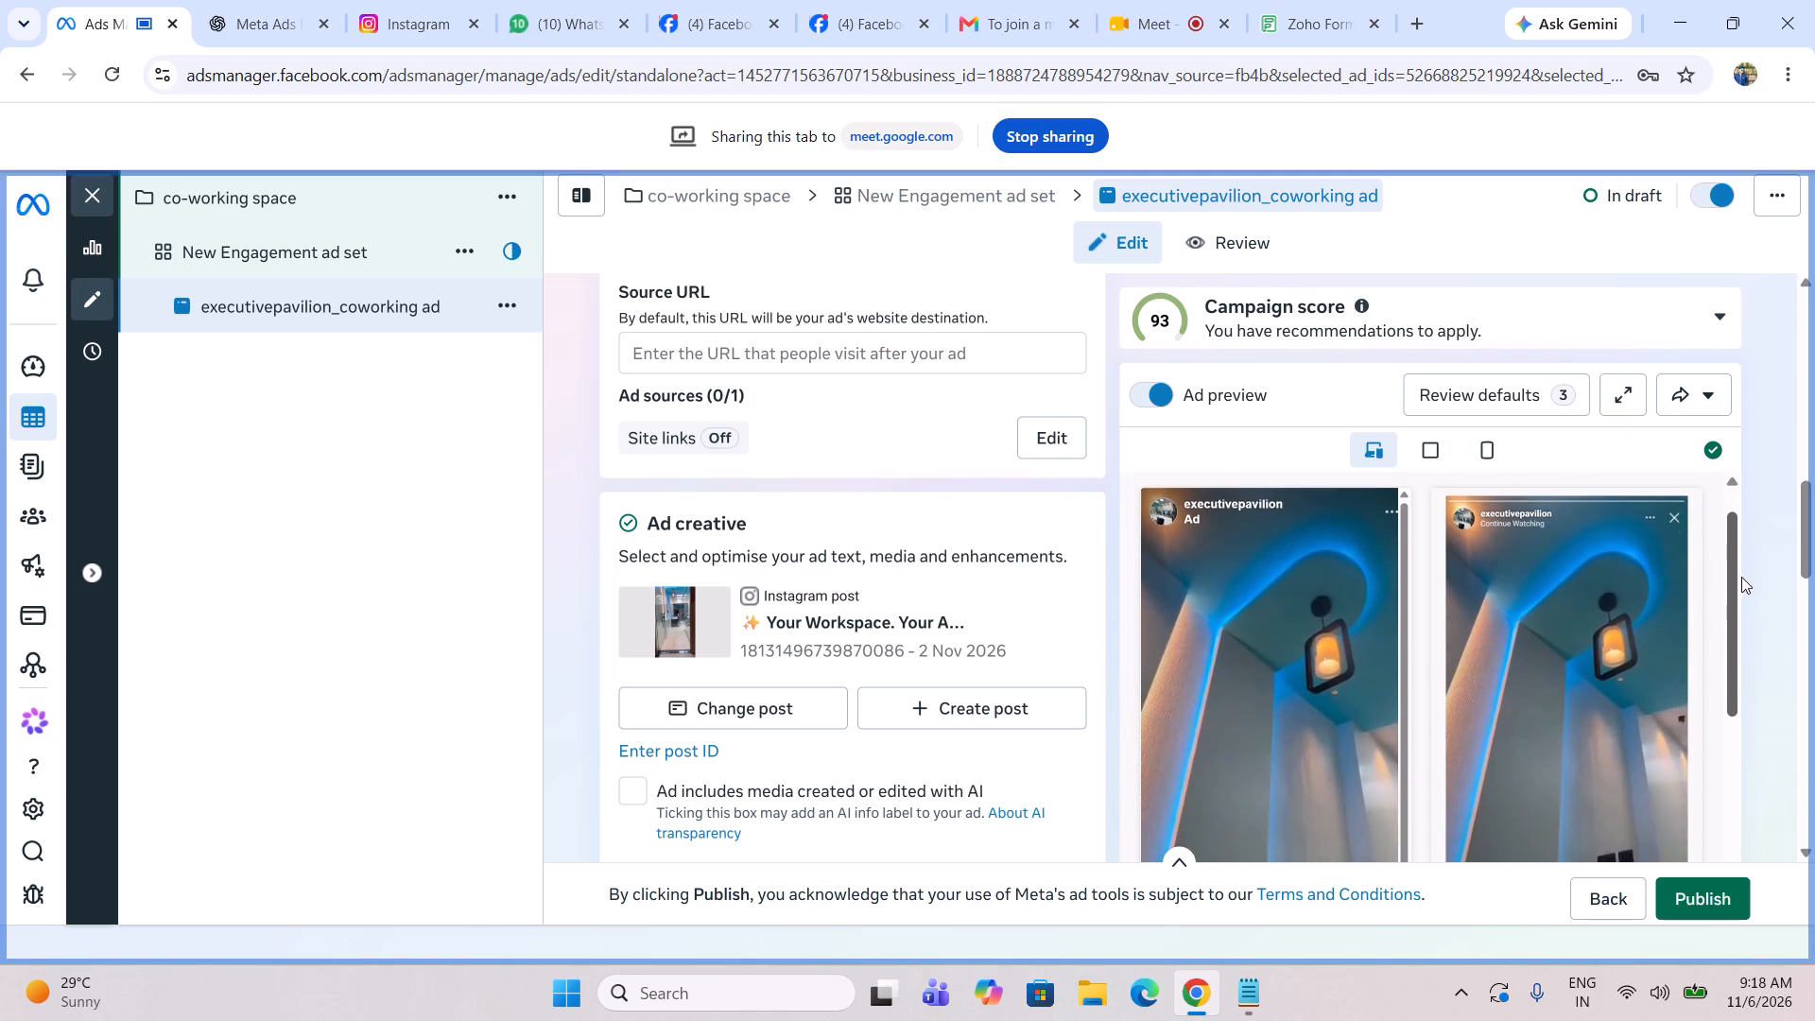
pyautogui.moveTo(1741, 577); pyautogui.dragTo(1755, 618)
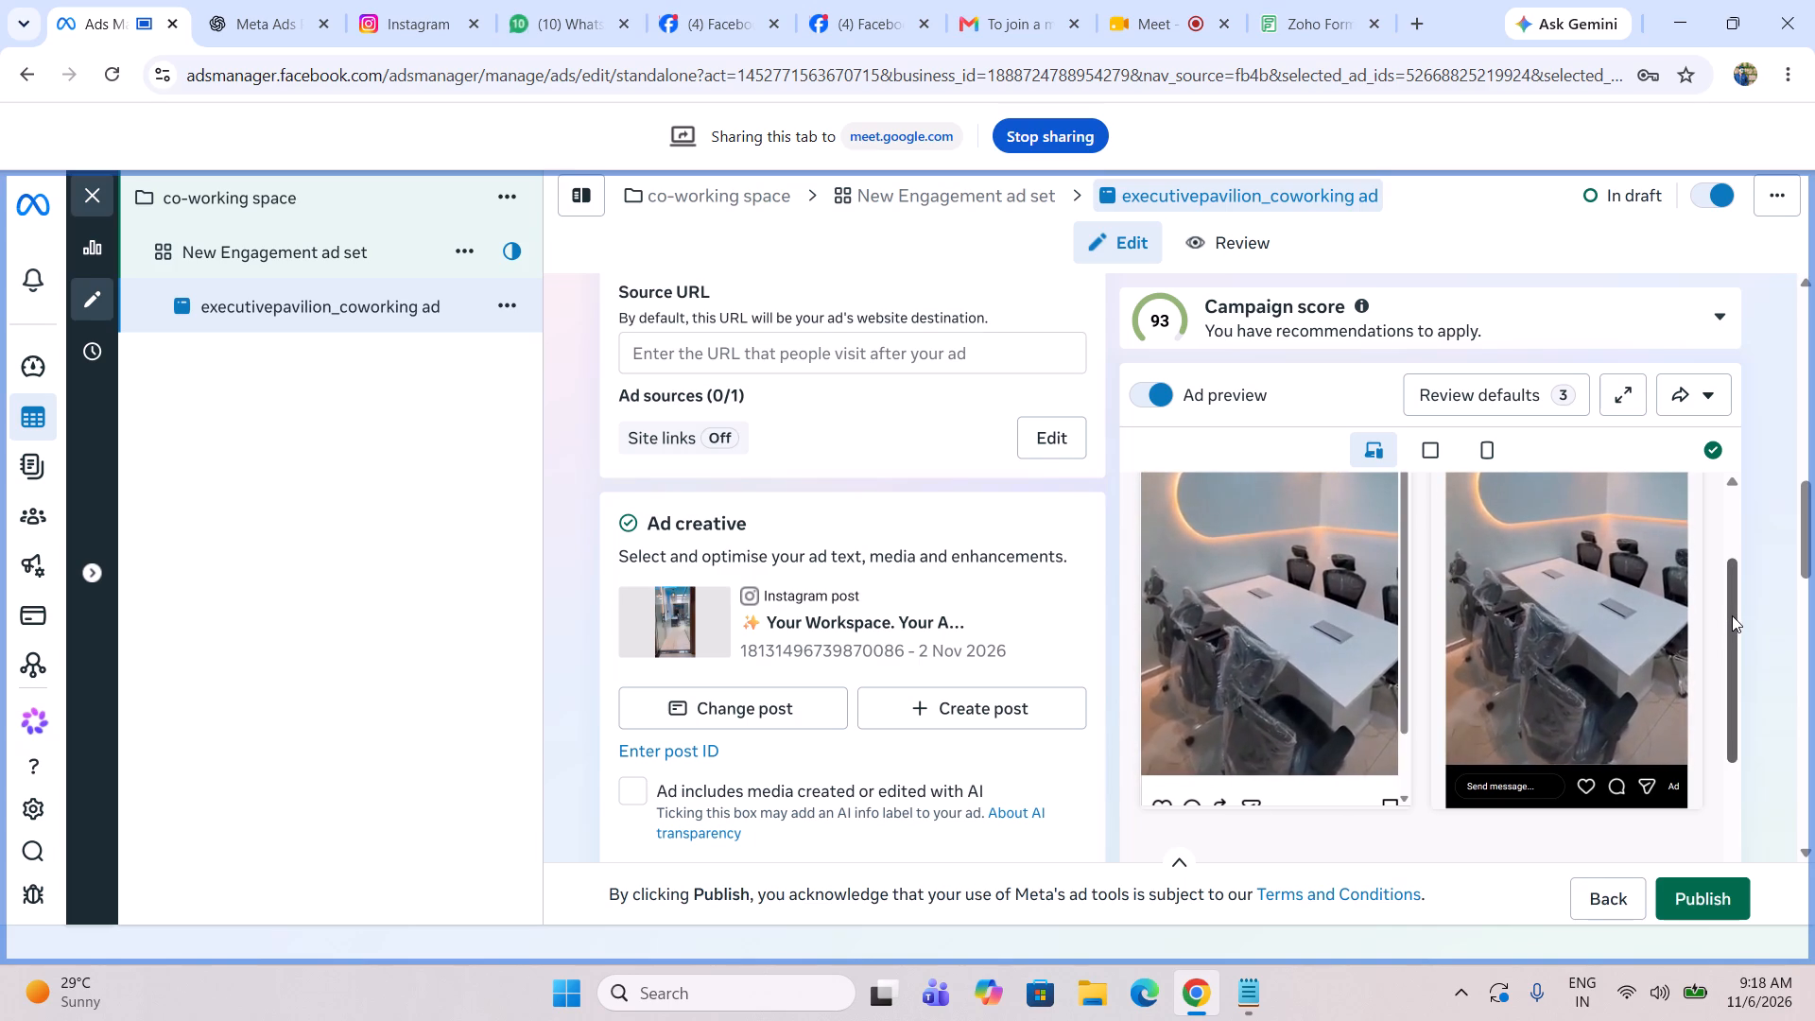
pyautogui.click(1732, 615)
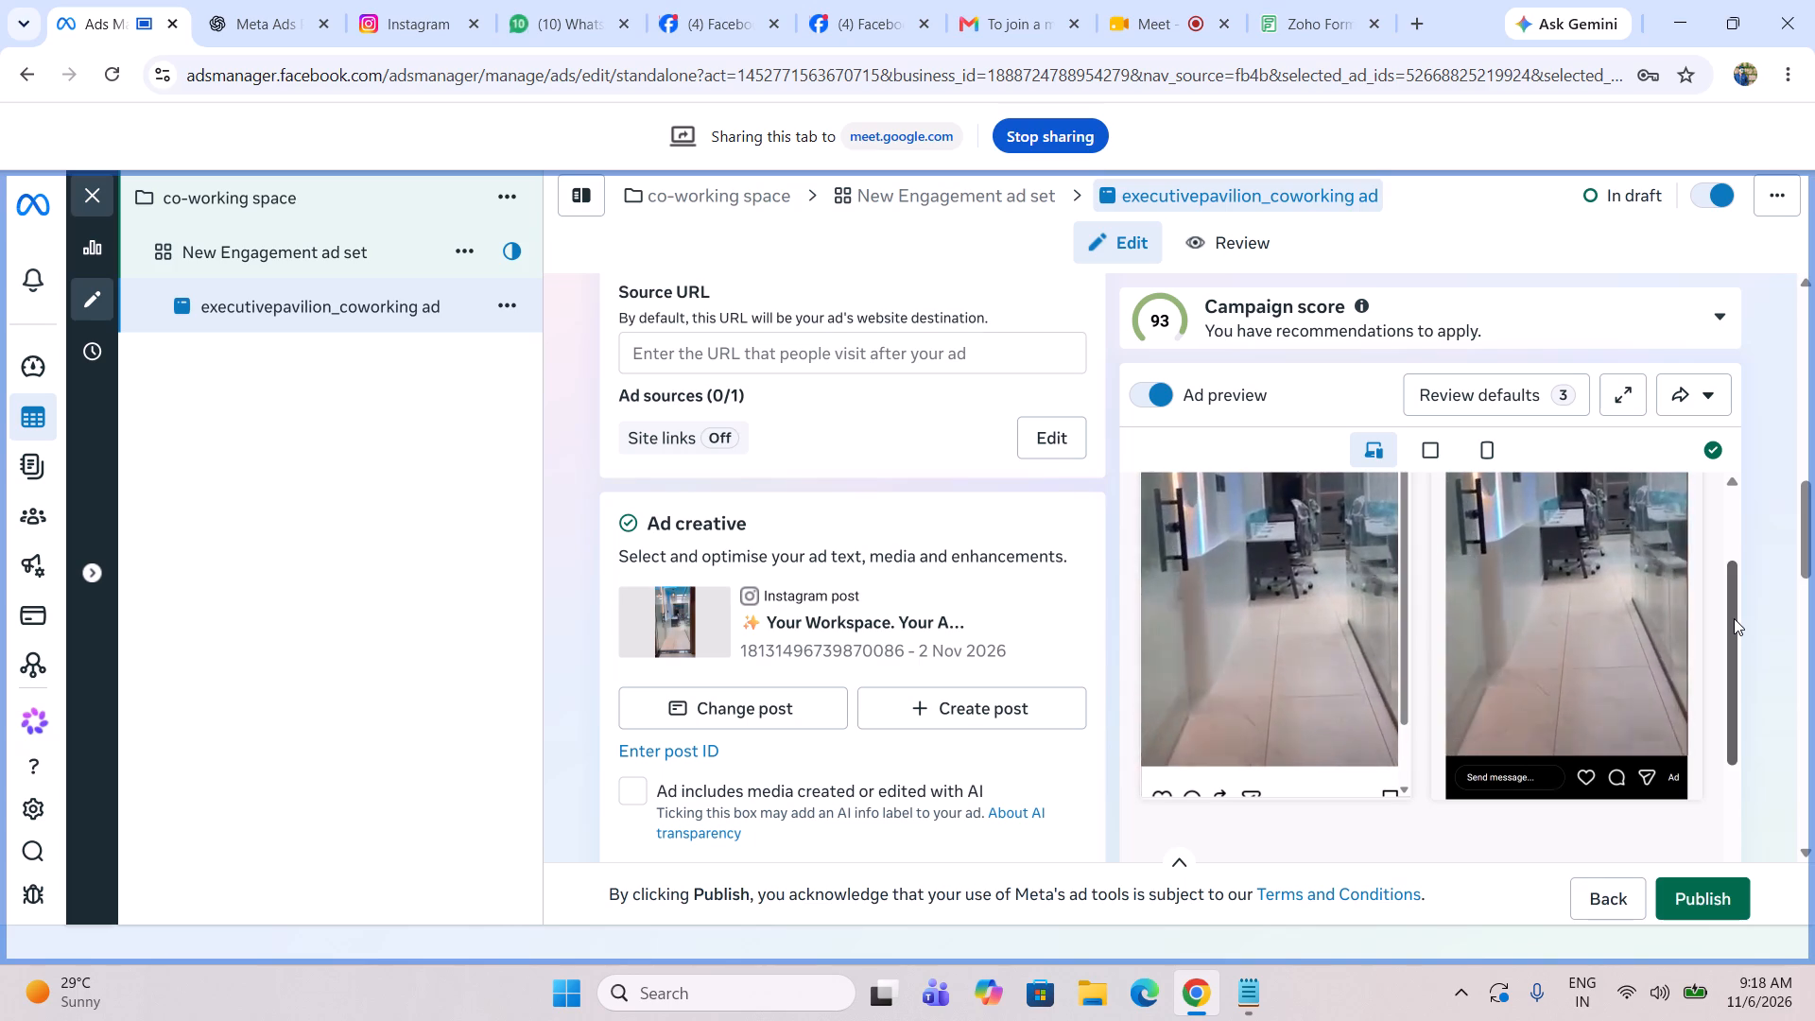
# Examine the placement previews of the selected Instagram post and review the ad's profiles, setup, sources and primary text.
pyautogui.moveTo(1734, 618); pyautogui.dragTo(1743, 676)
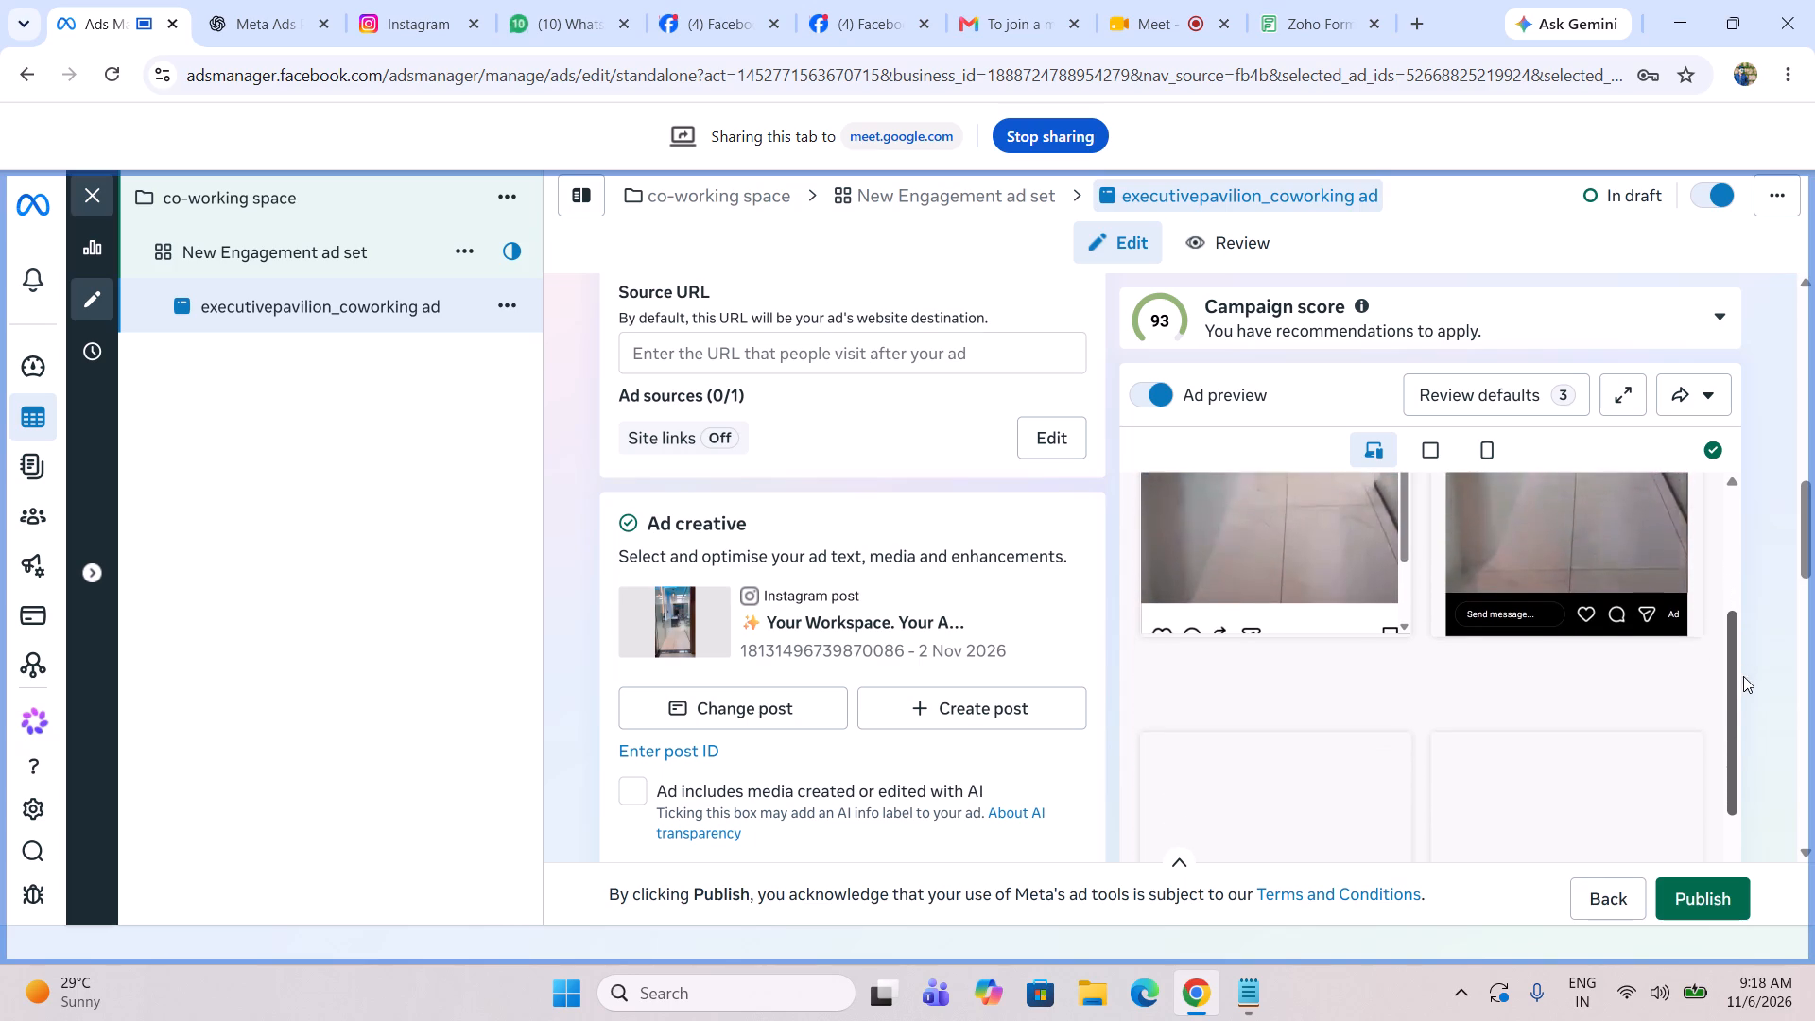
pyautogui.moveTo(1743, 676); pyautogui.dragTo(1751, 727)
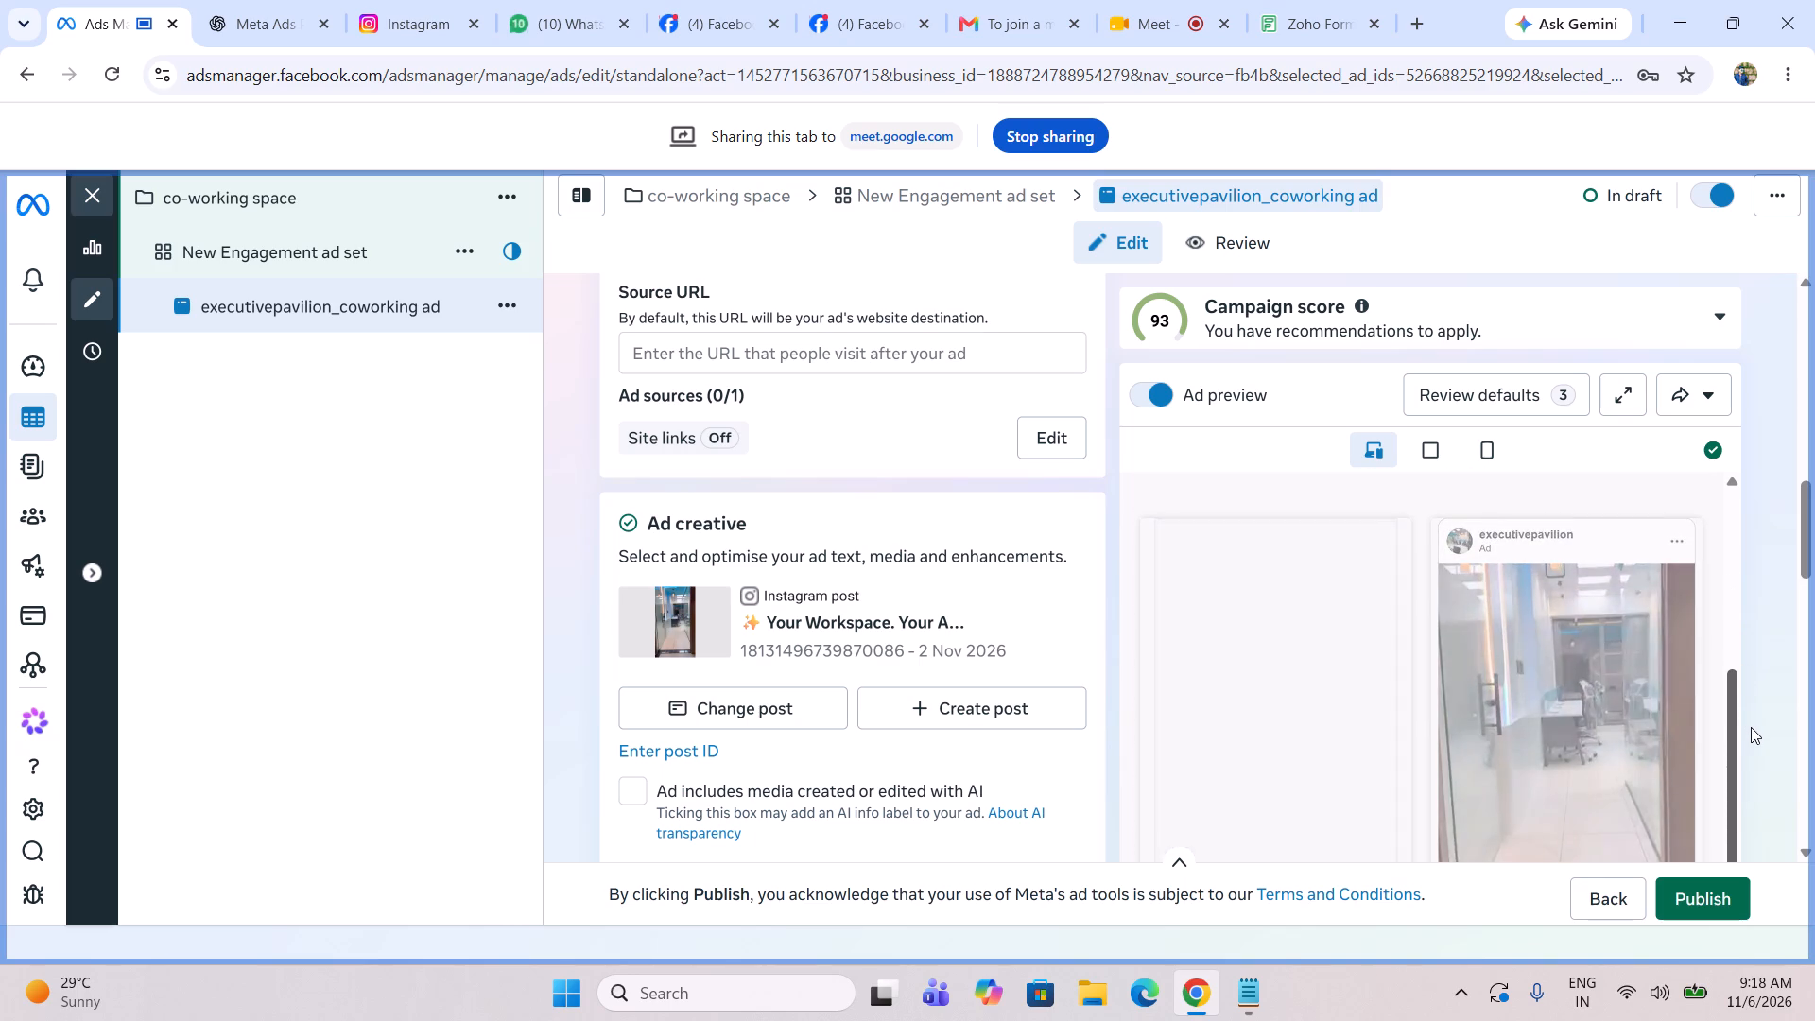
pyautogui.moveTo(1751, 727); pyautogui.dragTo(1754, 761)
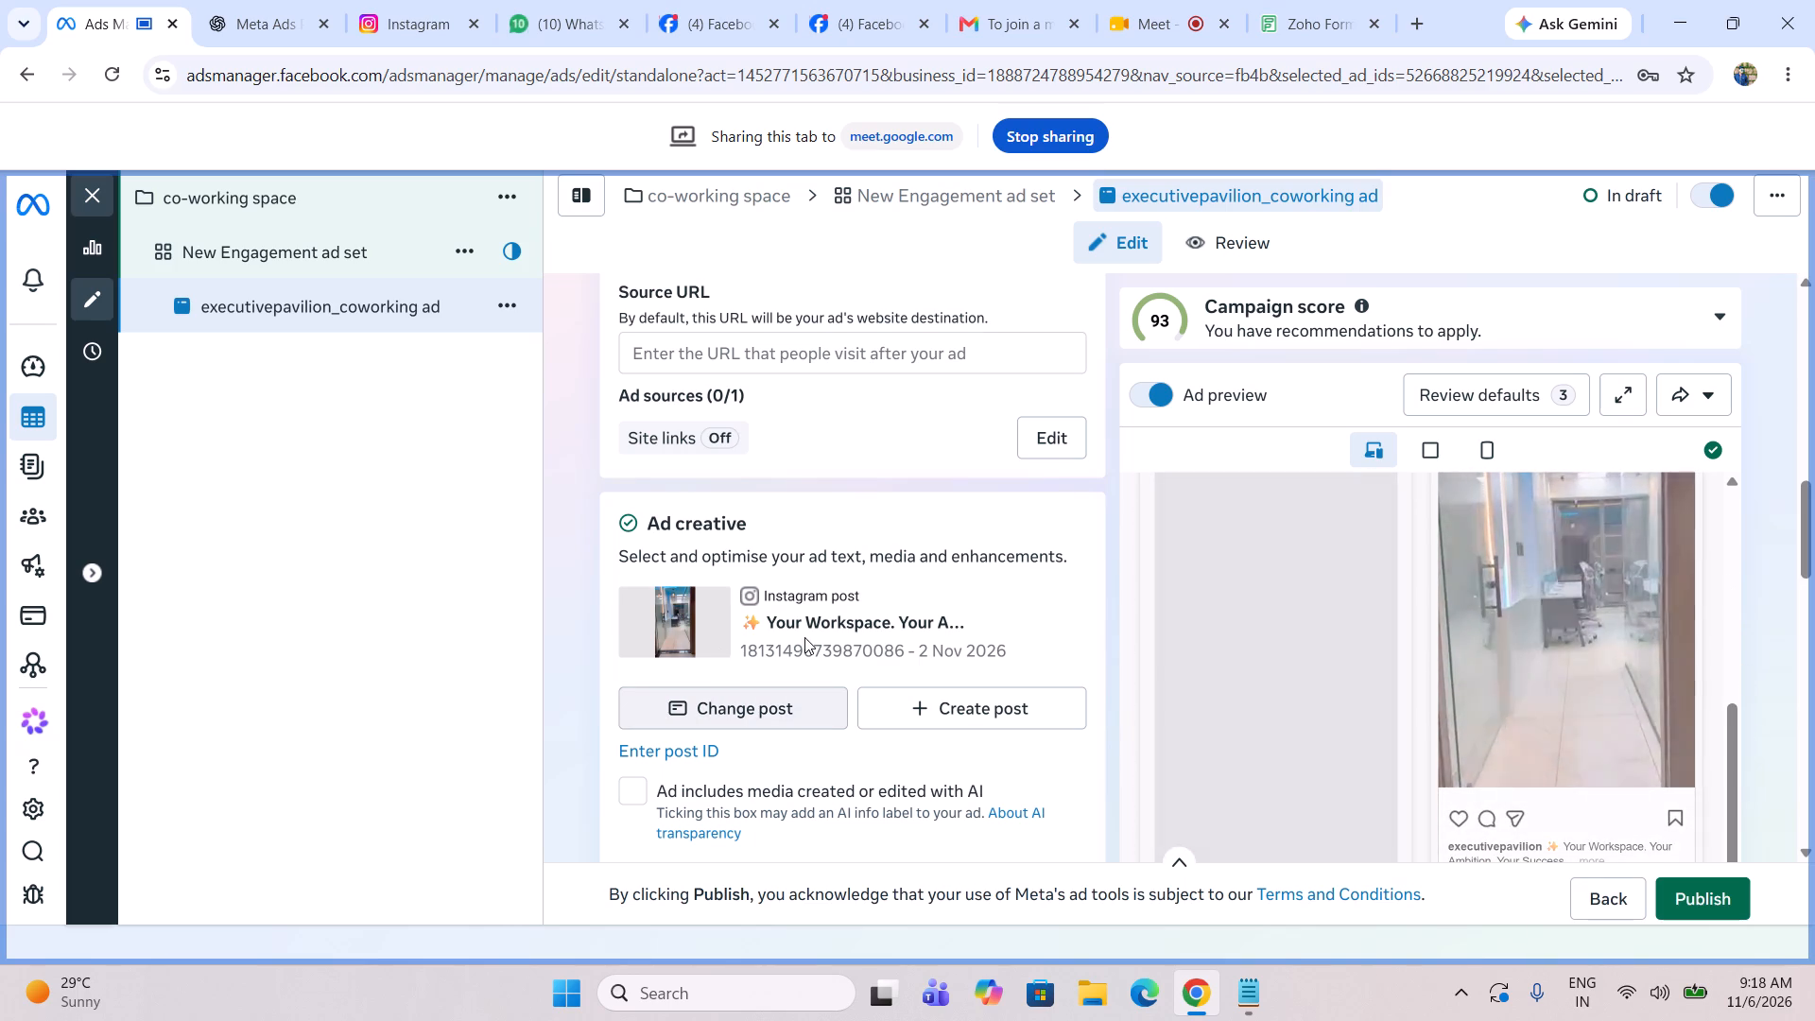
pyautogui.scroll(2, 805, 637)
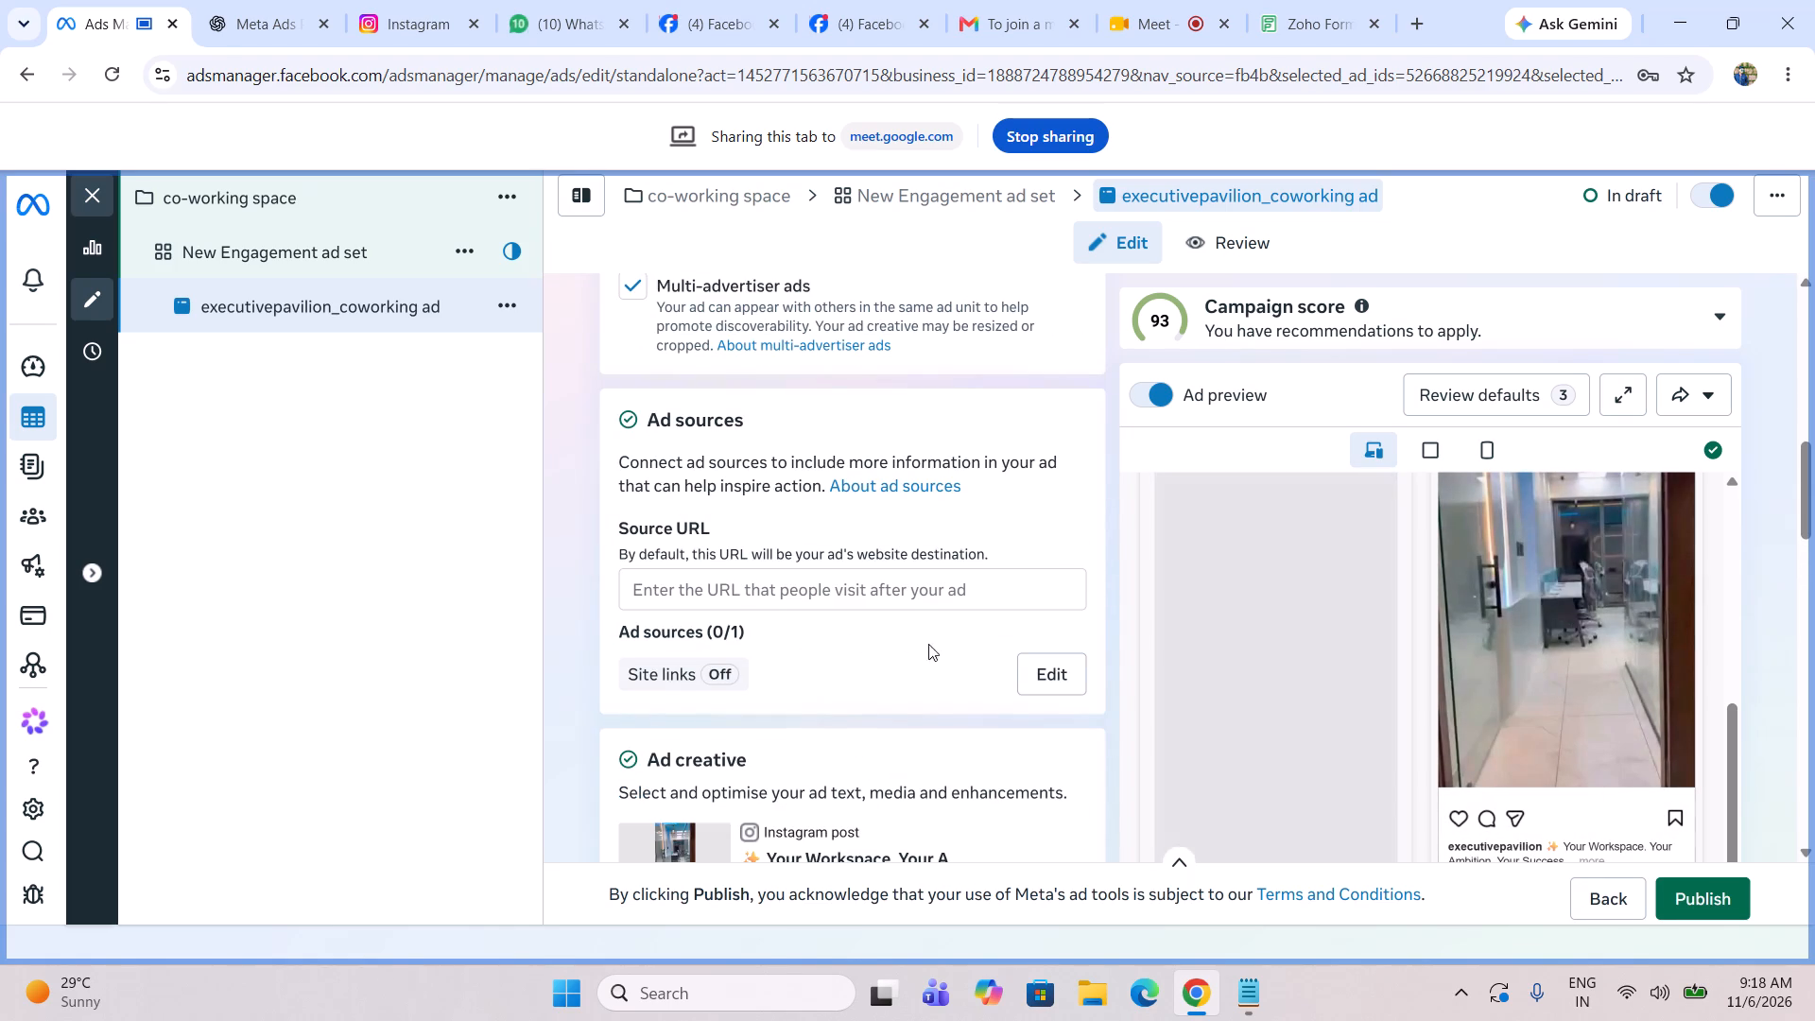
pyautogui.scroll(1, 952, 615)
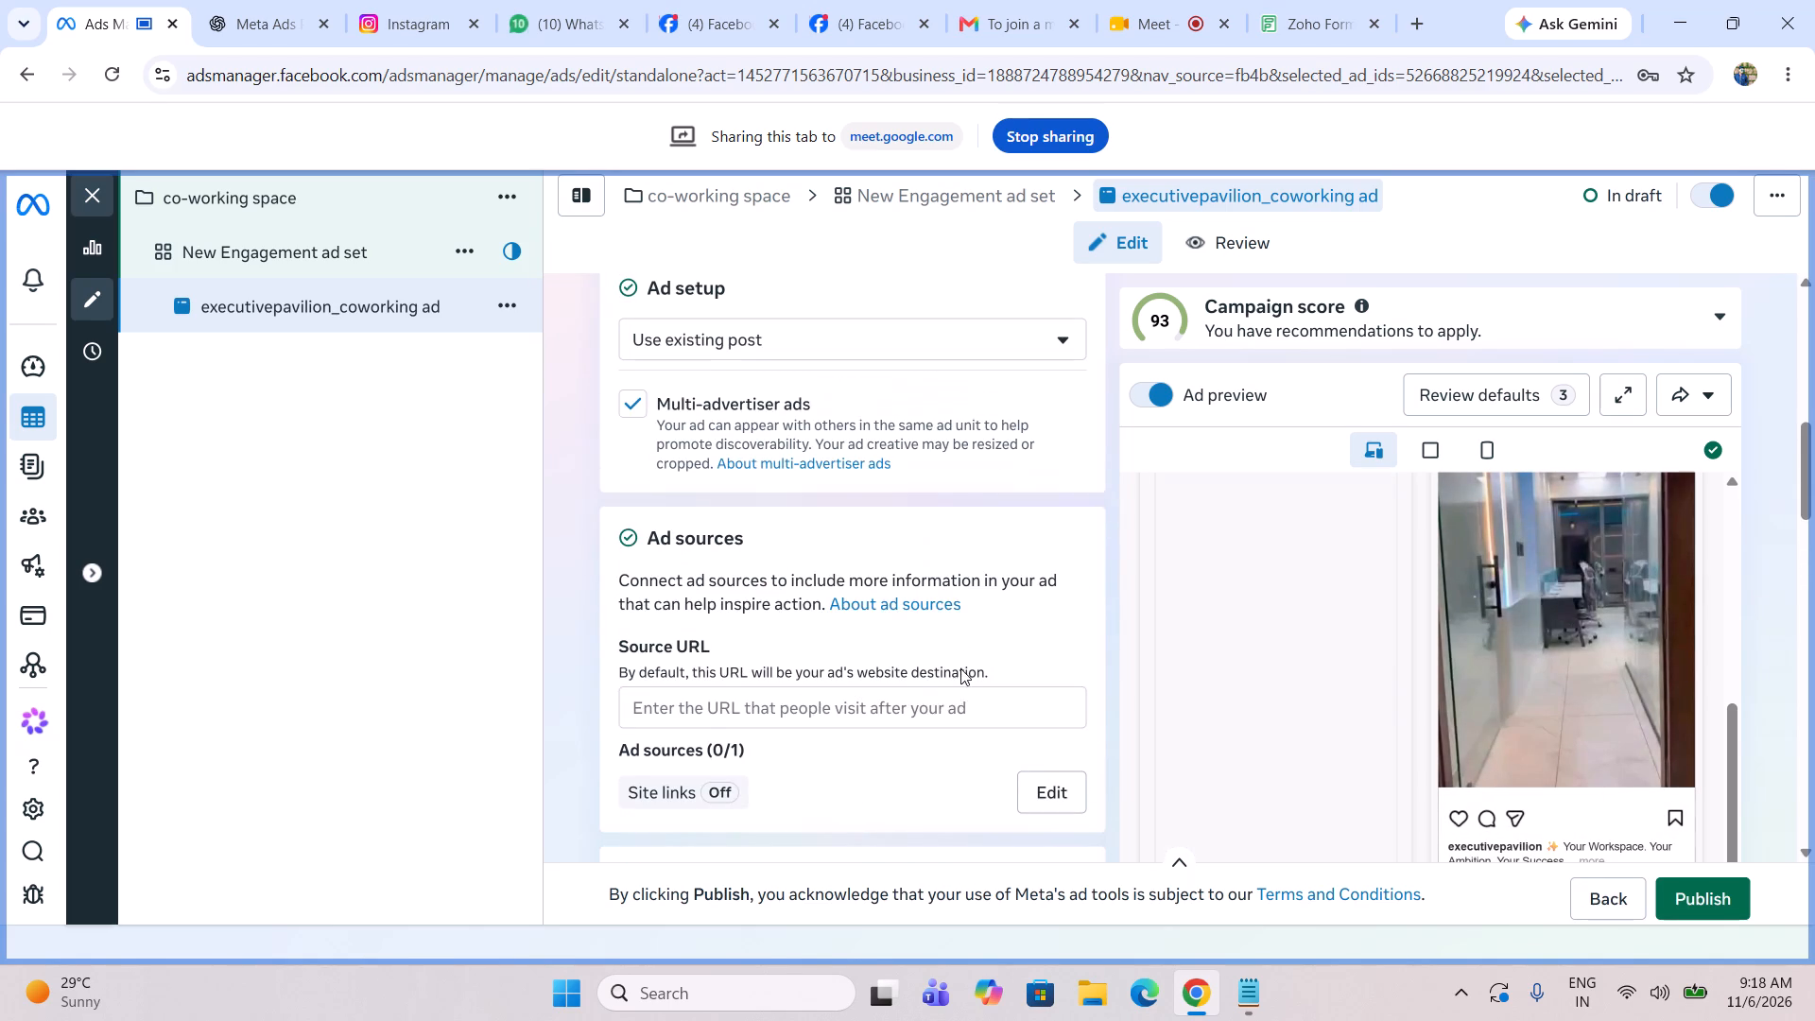
pyautogui.scroll(3, 946, 695)
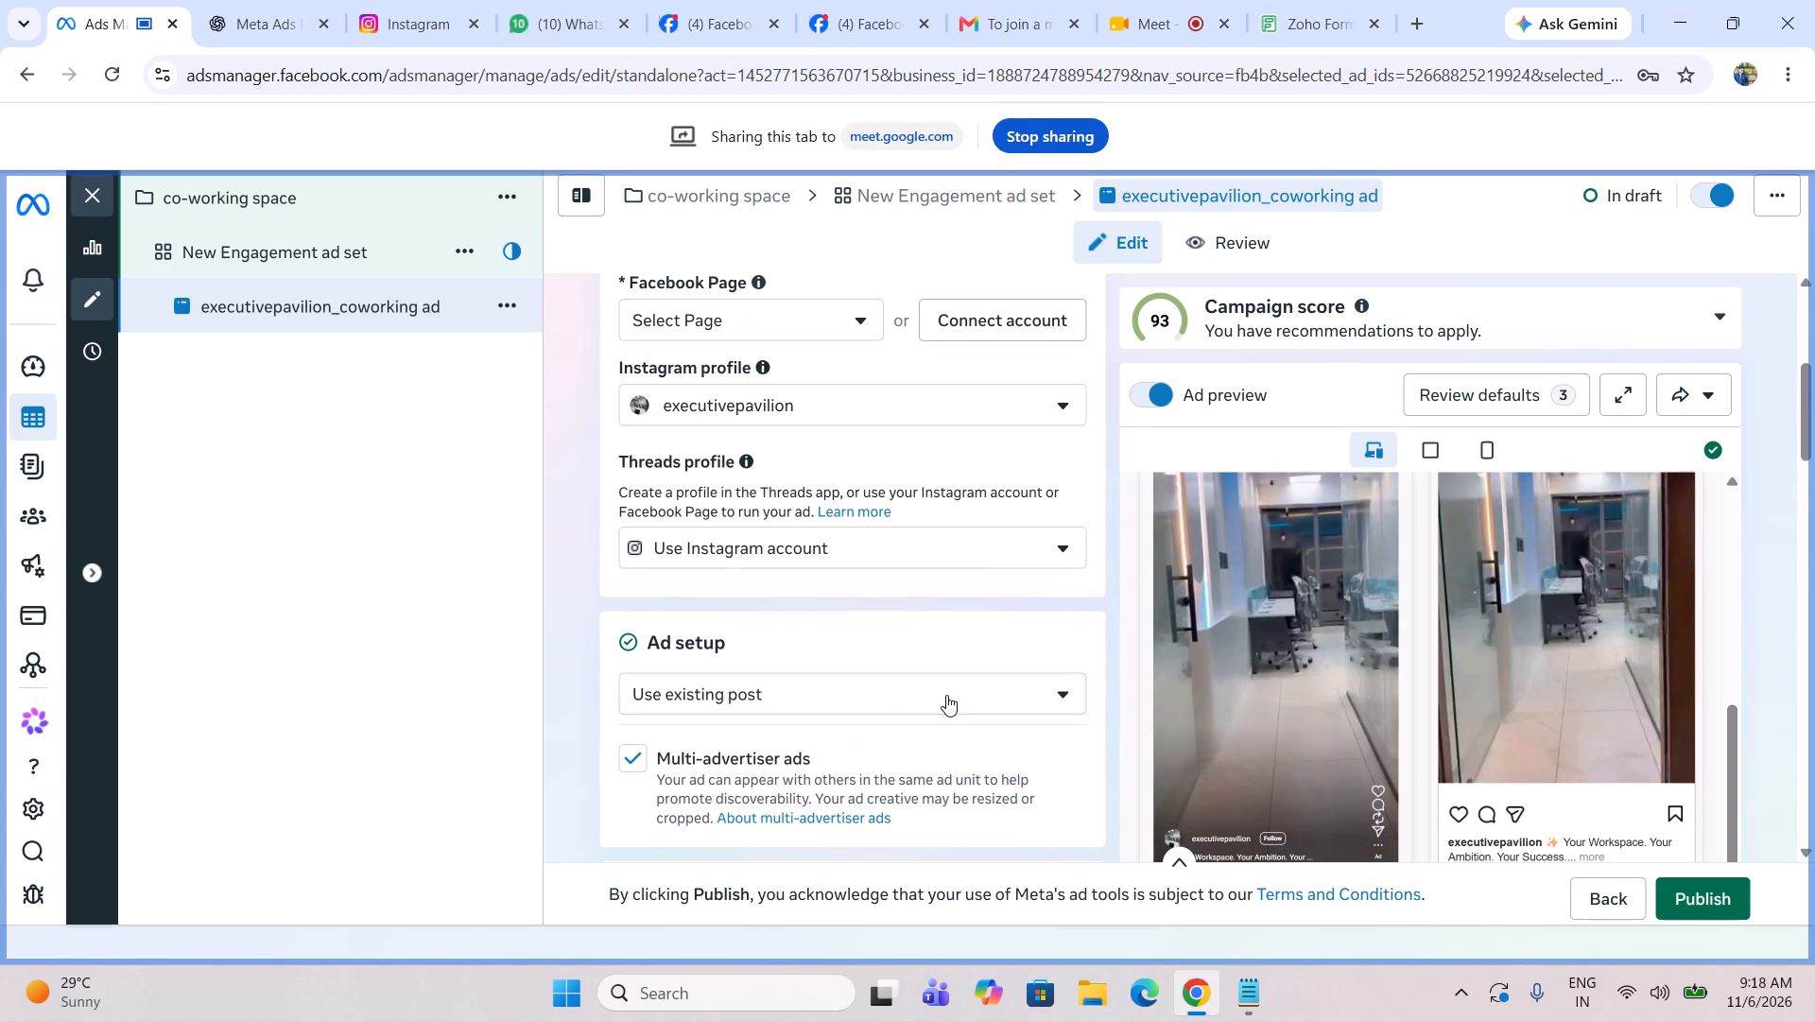
pyautogui.scroll(1, 946, 695)
pyautogui.scroll(-5, 946, 695)
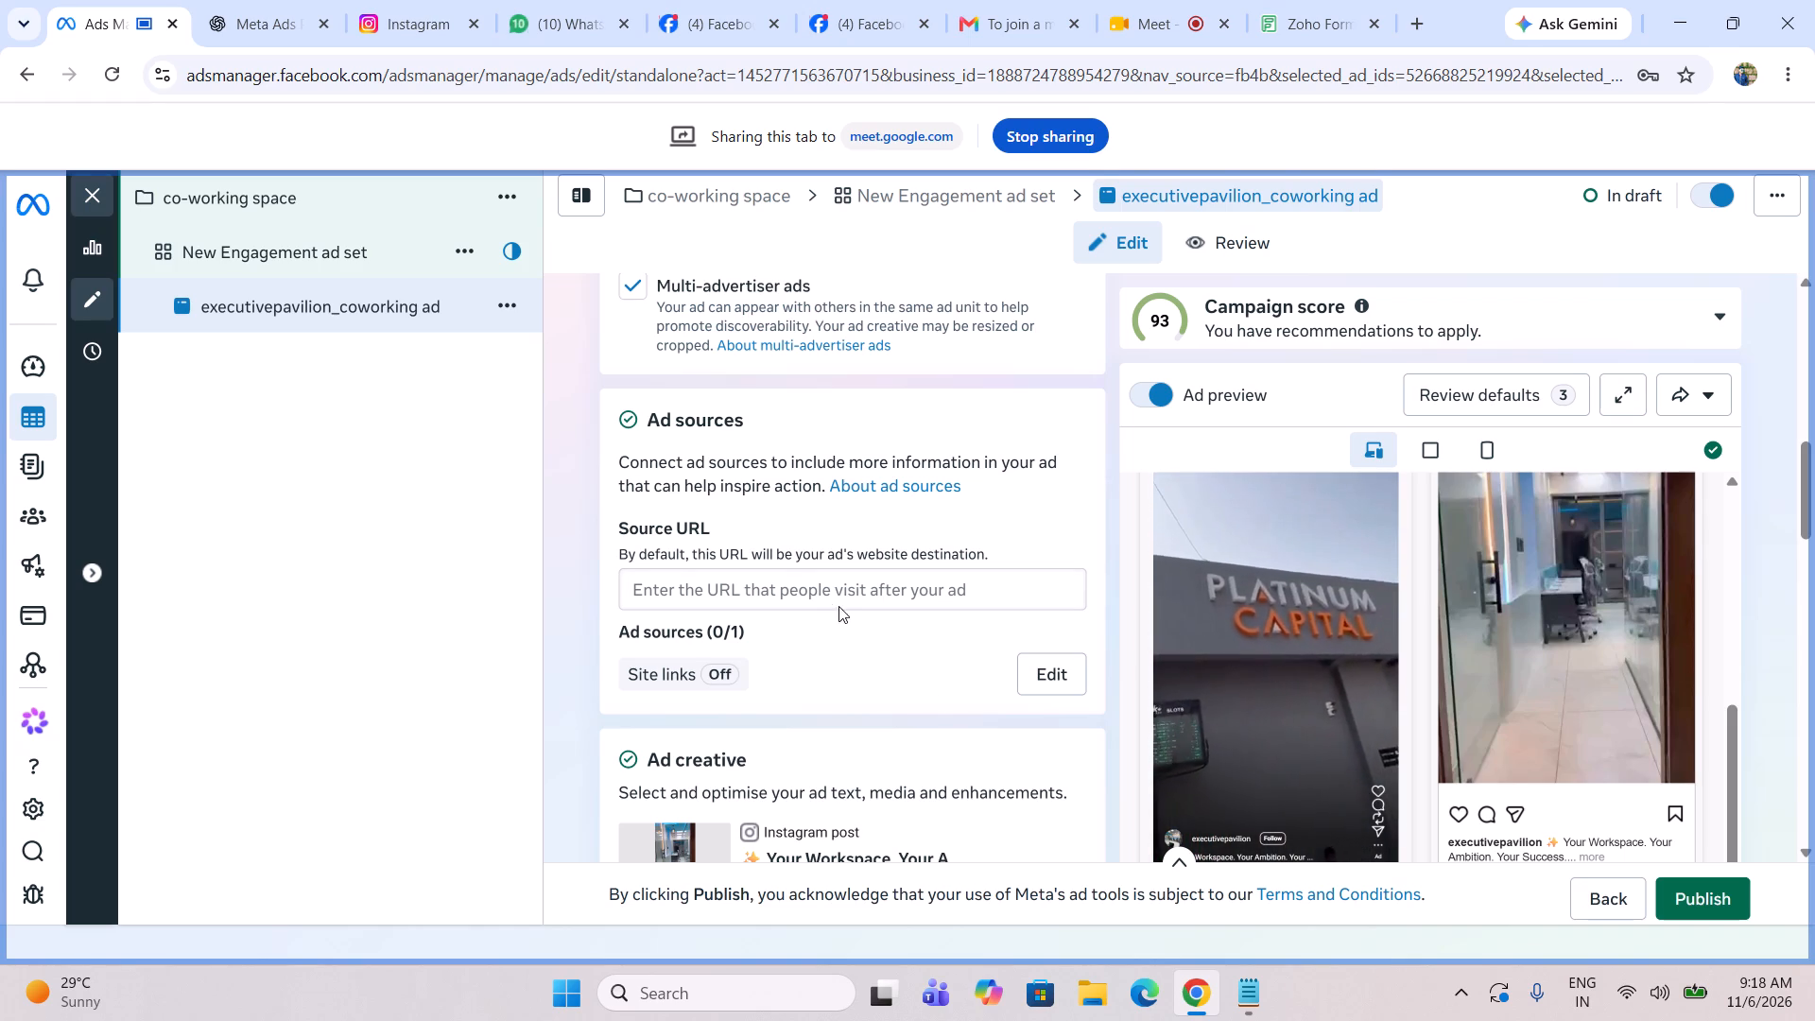
pyautogui.scroll(-3, 844, 622)
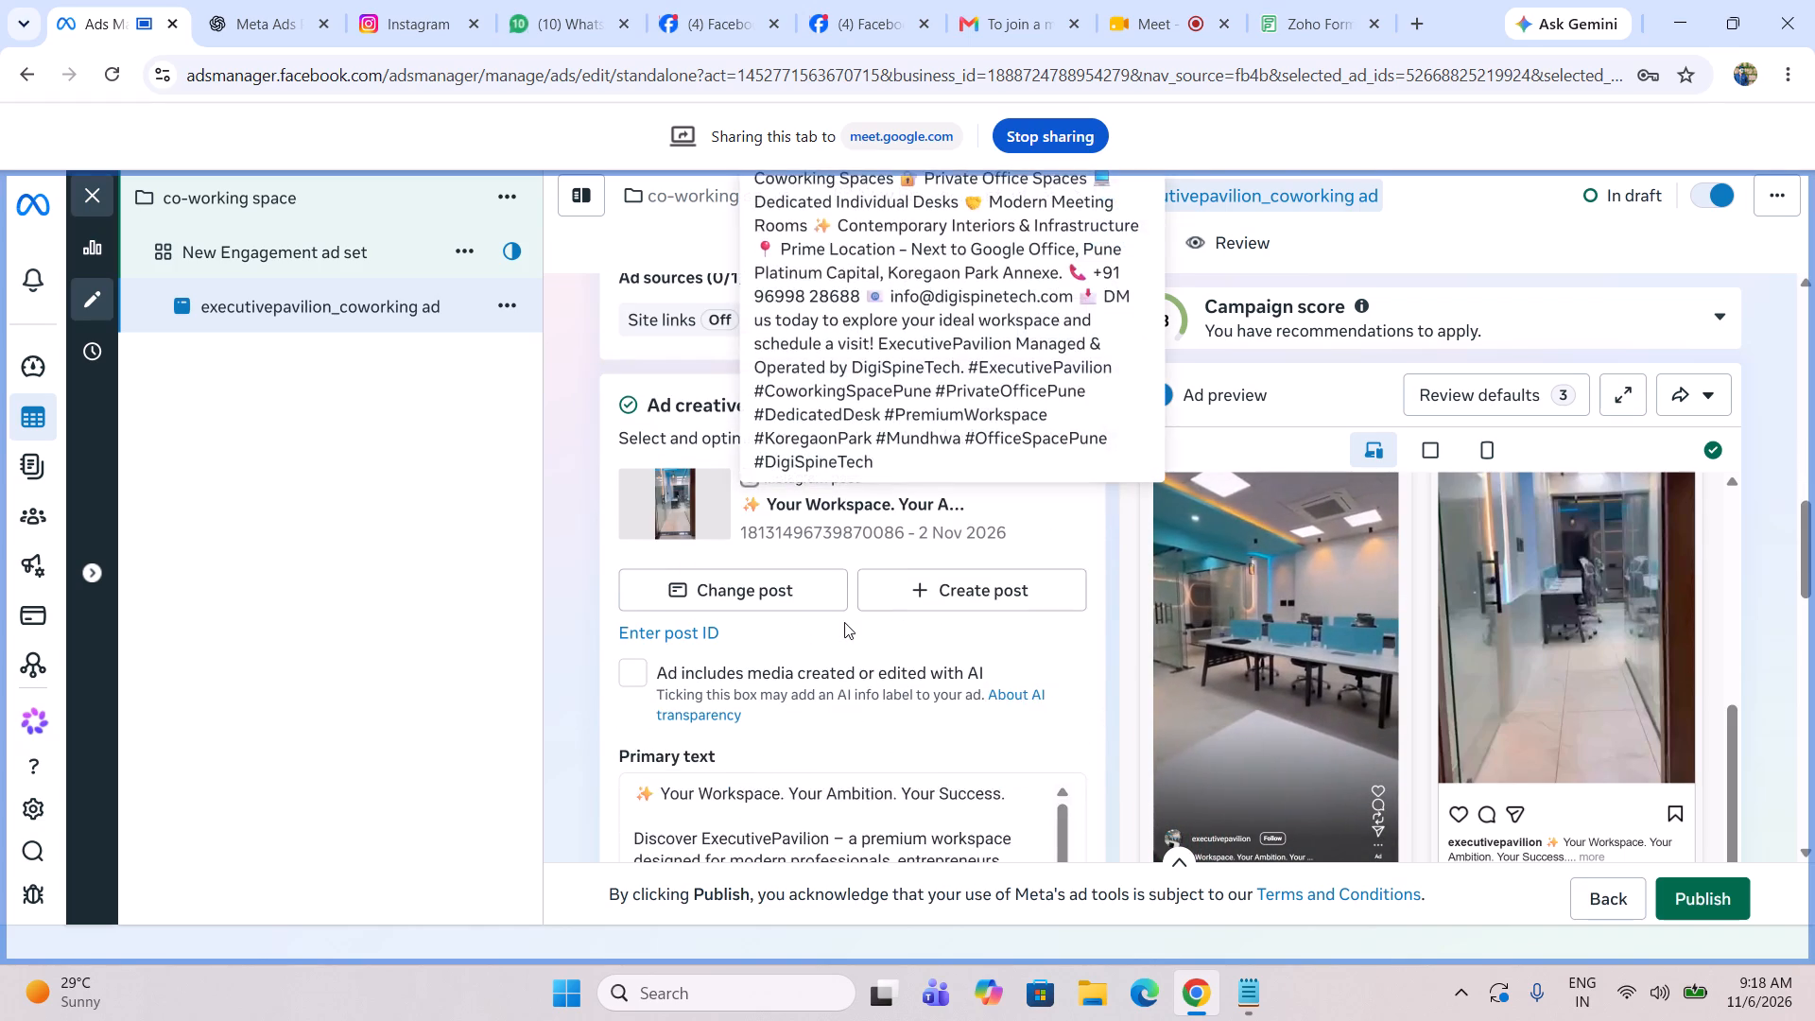
pyautogui.scroll(-6, 844, 622)
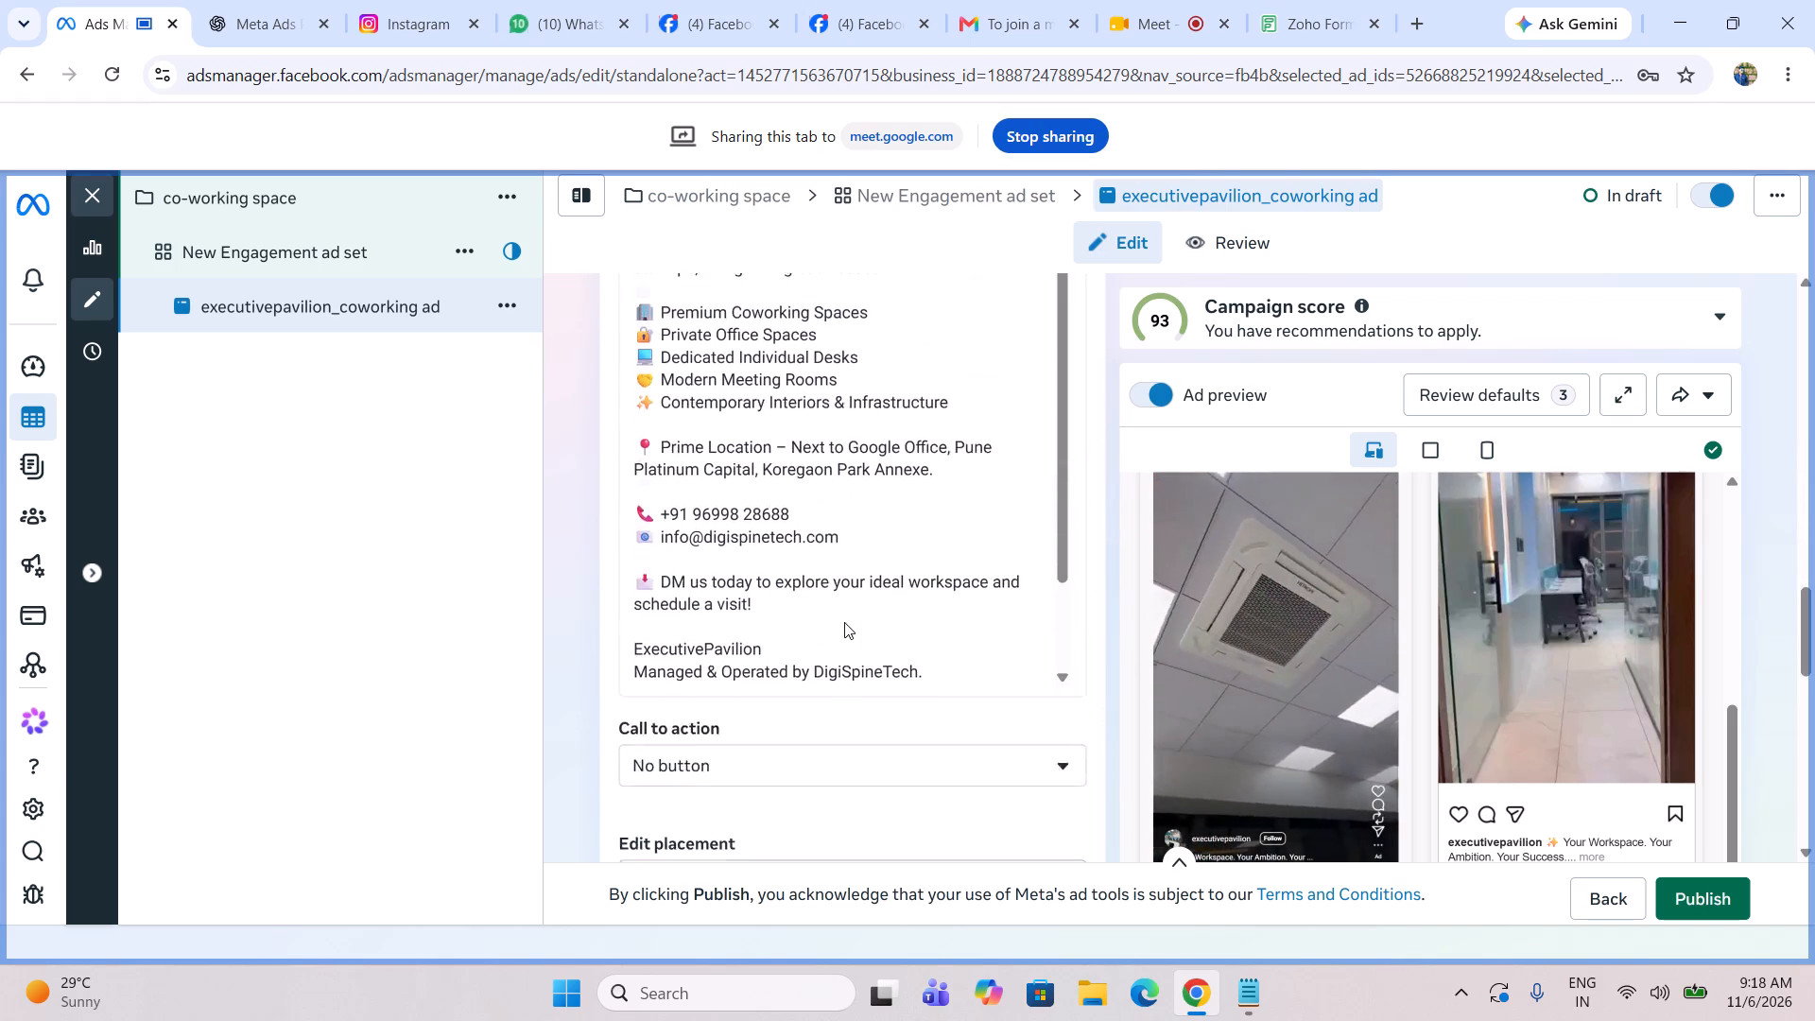
# Set the ad creative's call to action to Contact us.
pyautogui.scroll(-1, 844, 622)
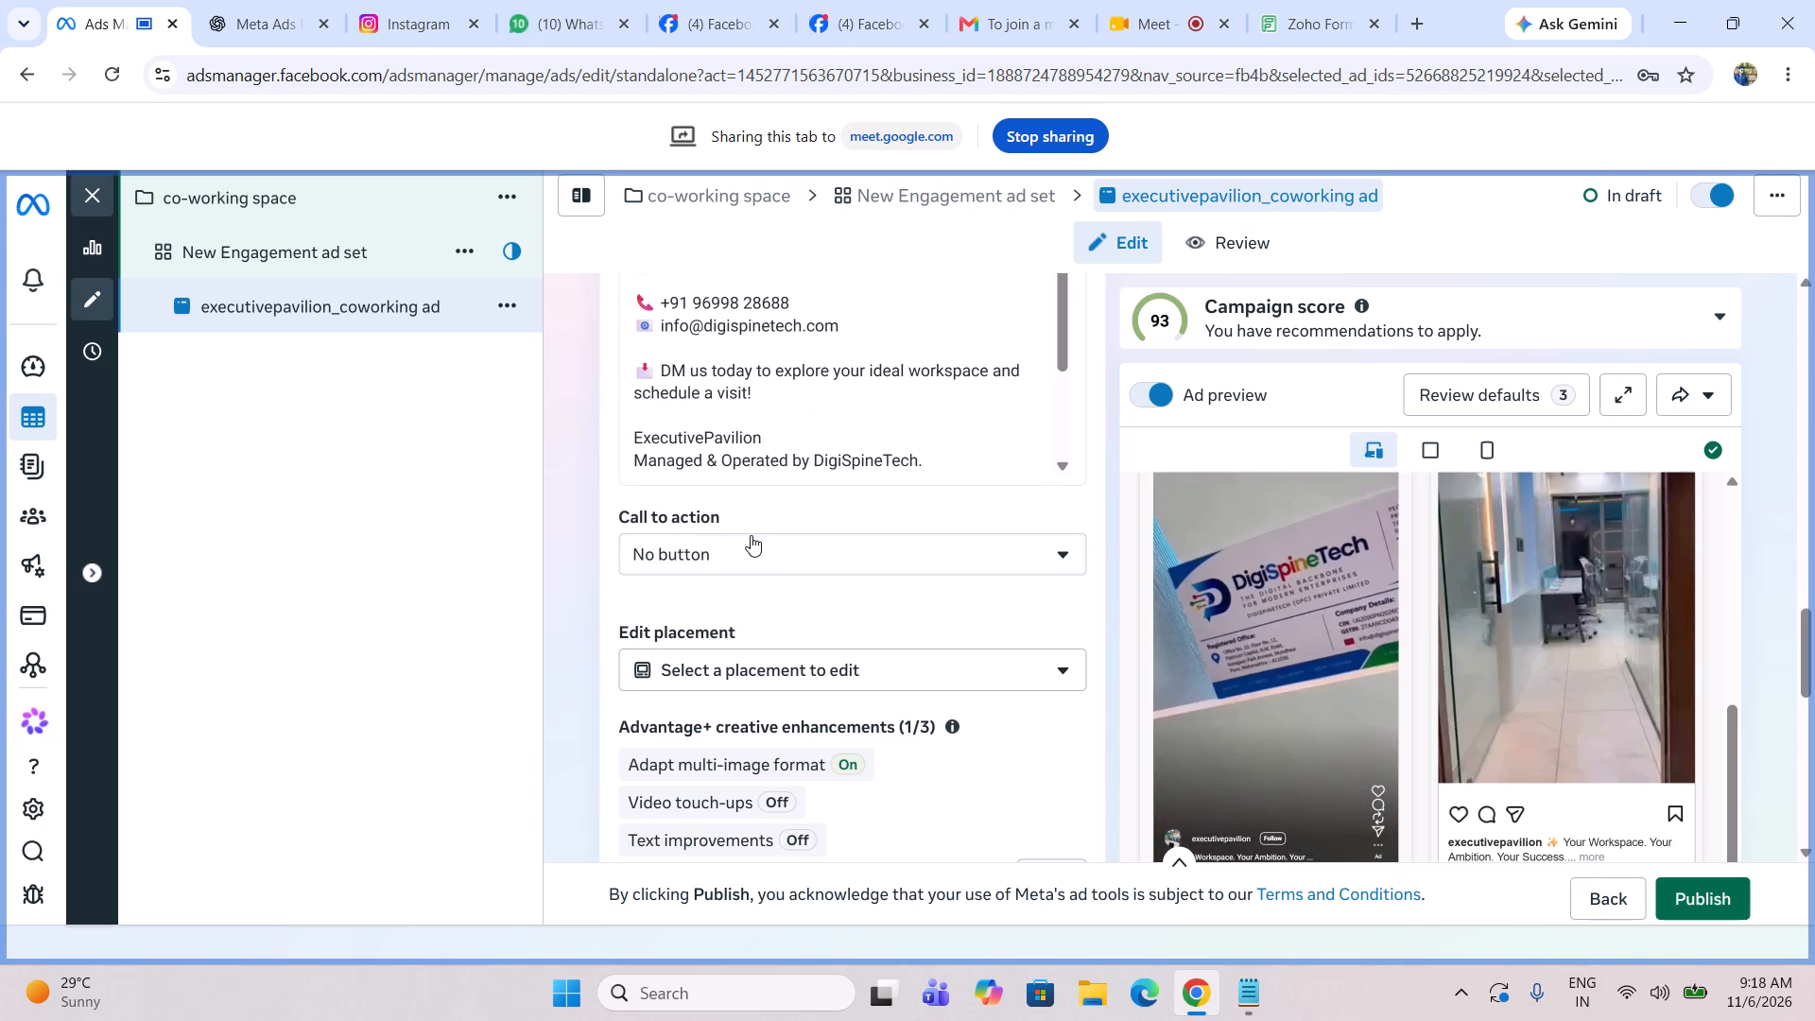
pyautogui.click(979, 563)
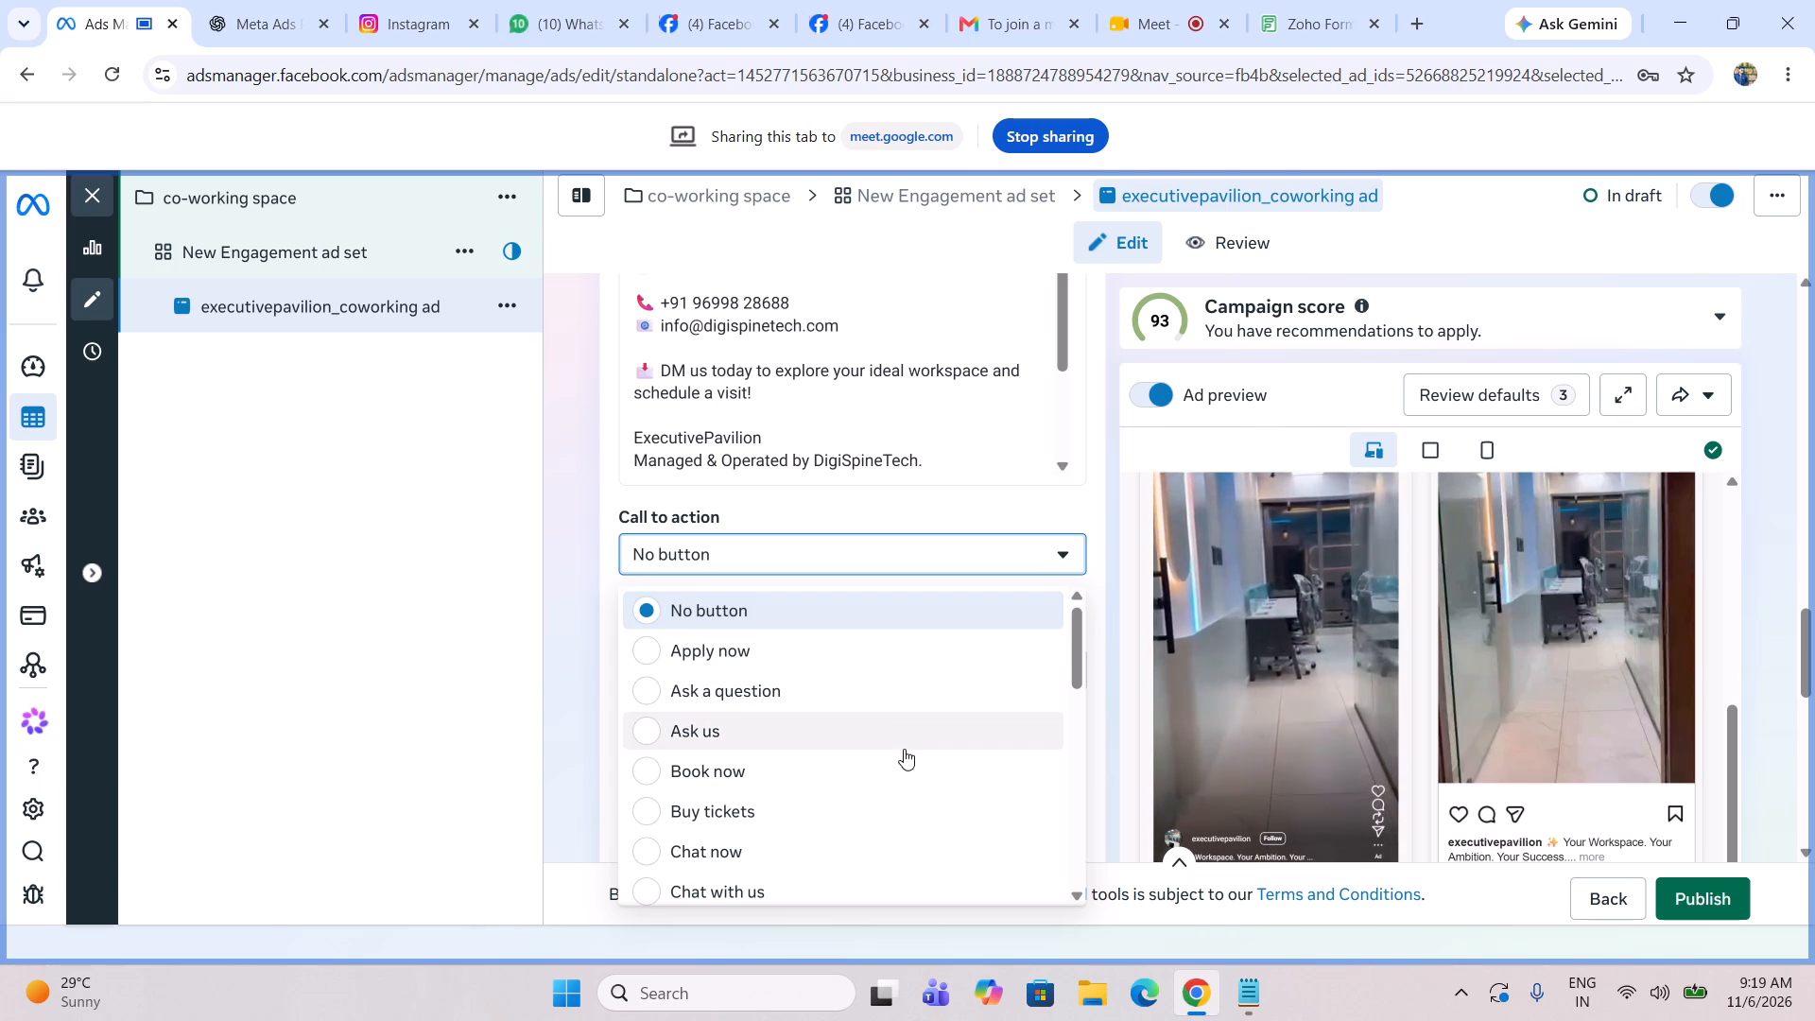
pyautogui.scroll(-1, 903, 752)
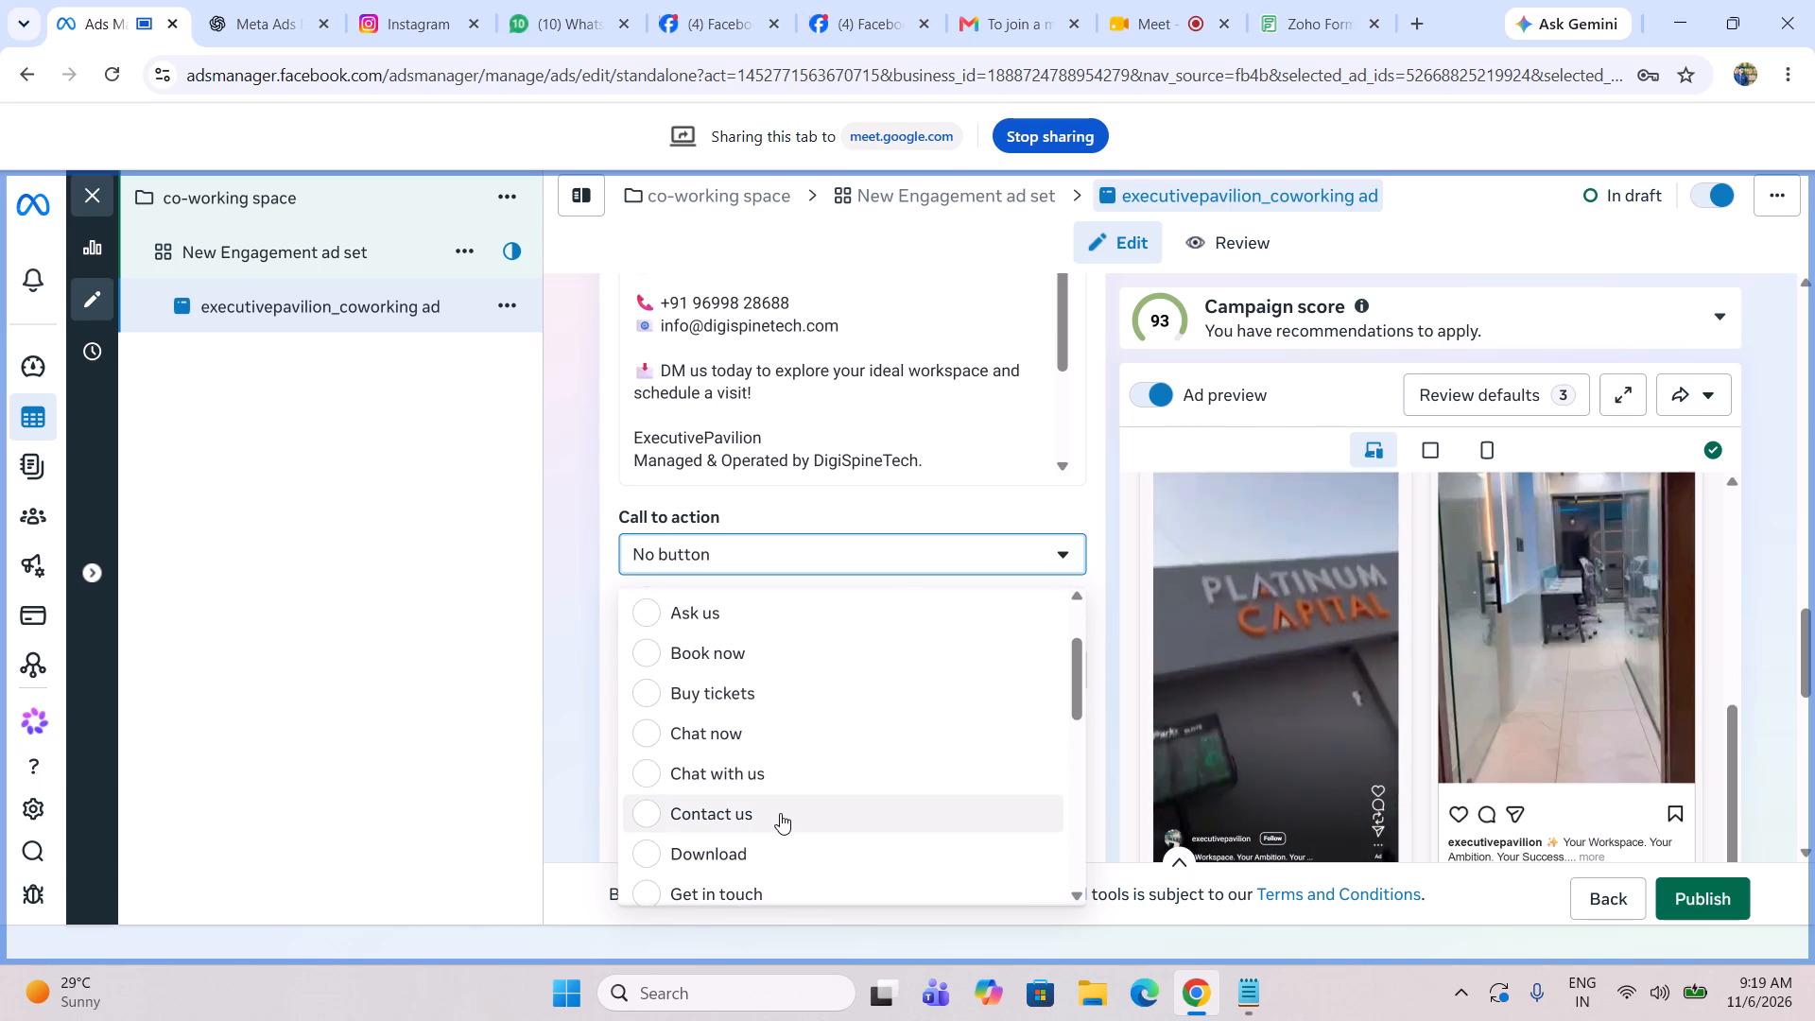
pyautogui.click(780, 813)
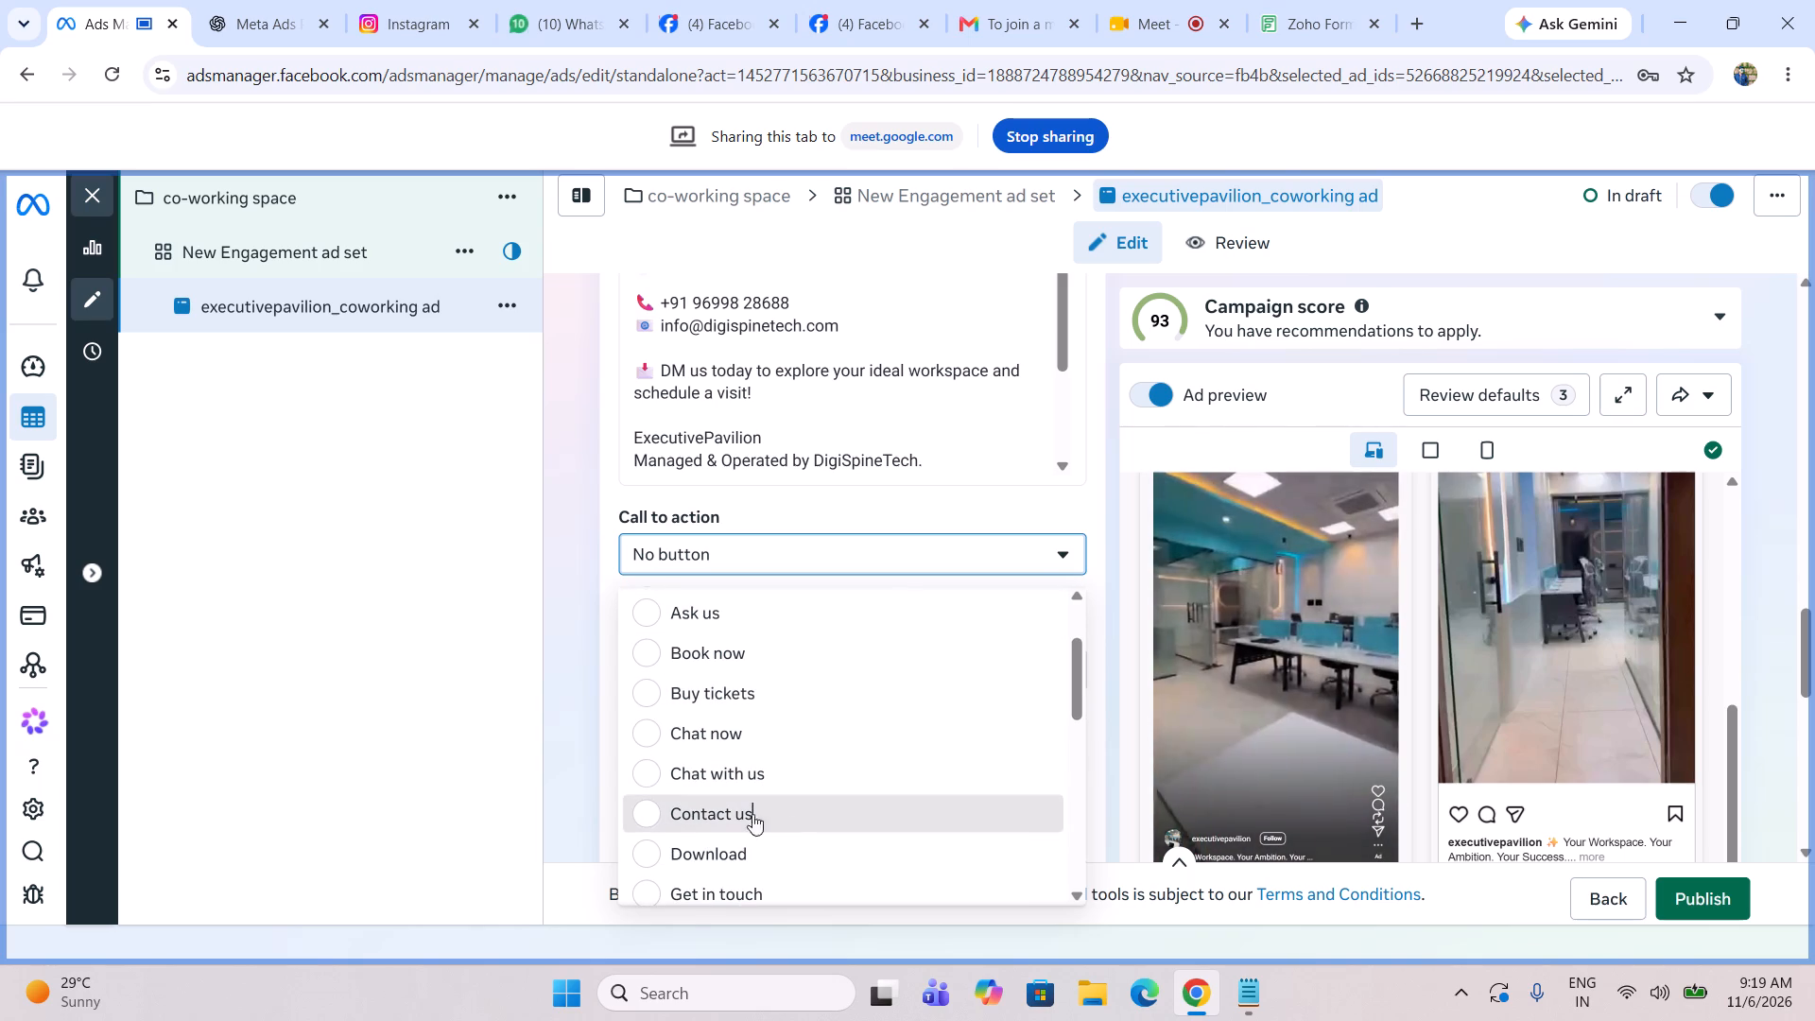
pyautogui.click(651, 821)
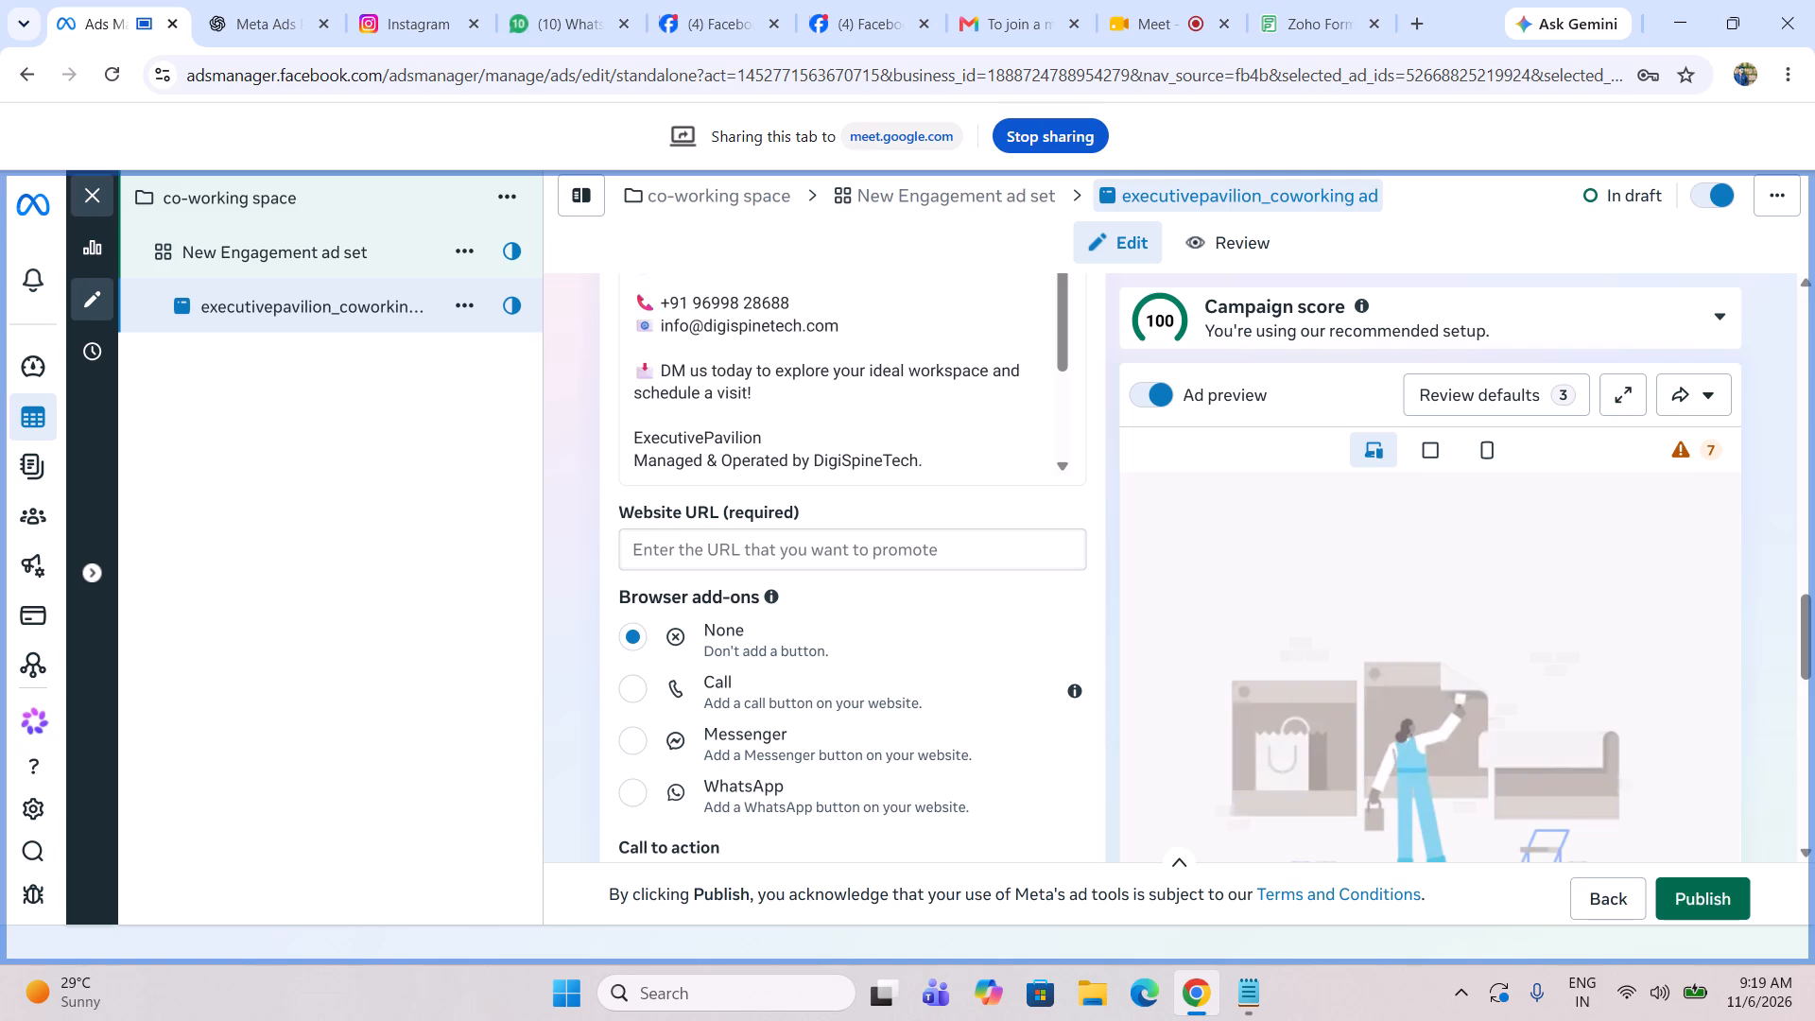
# Choose the Call browser add-on and set its country code to +91 India.
pyautogui.scroll(-2, 892, 634)
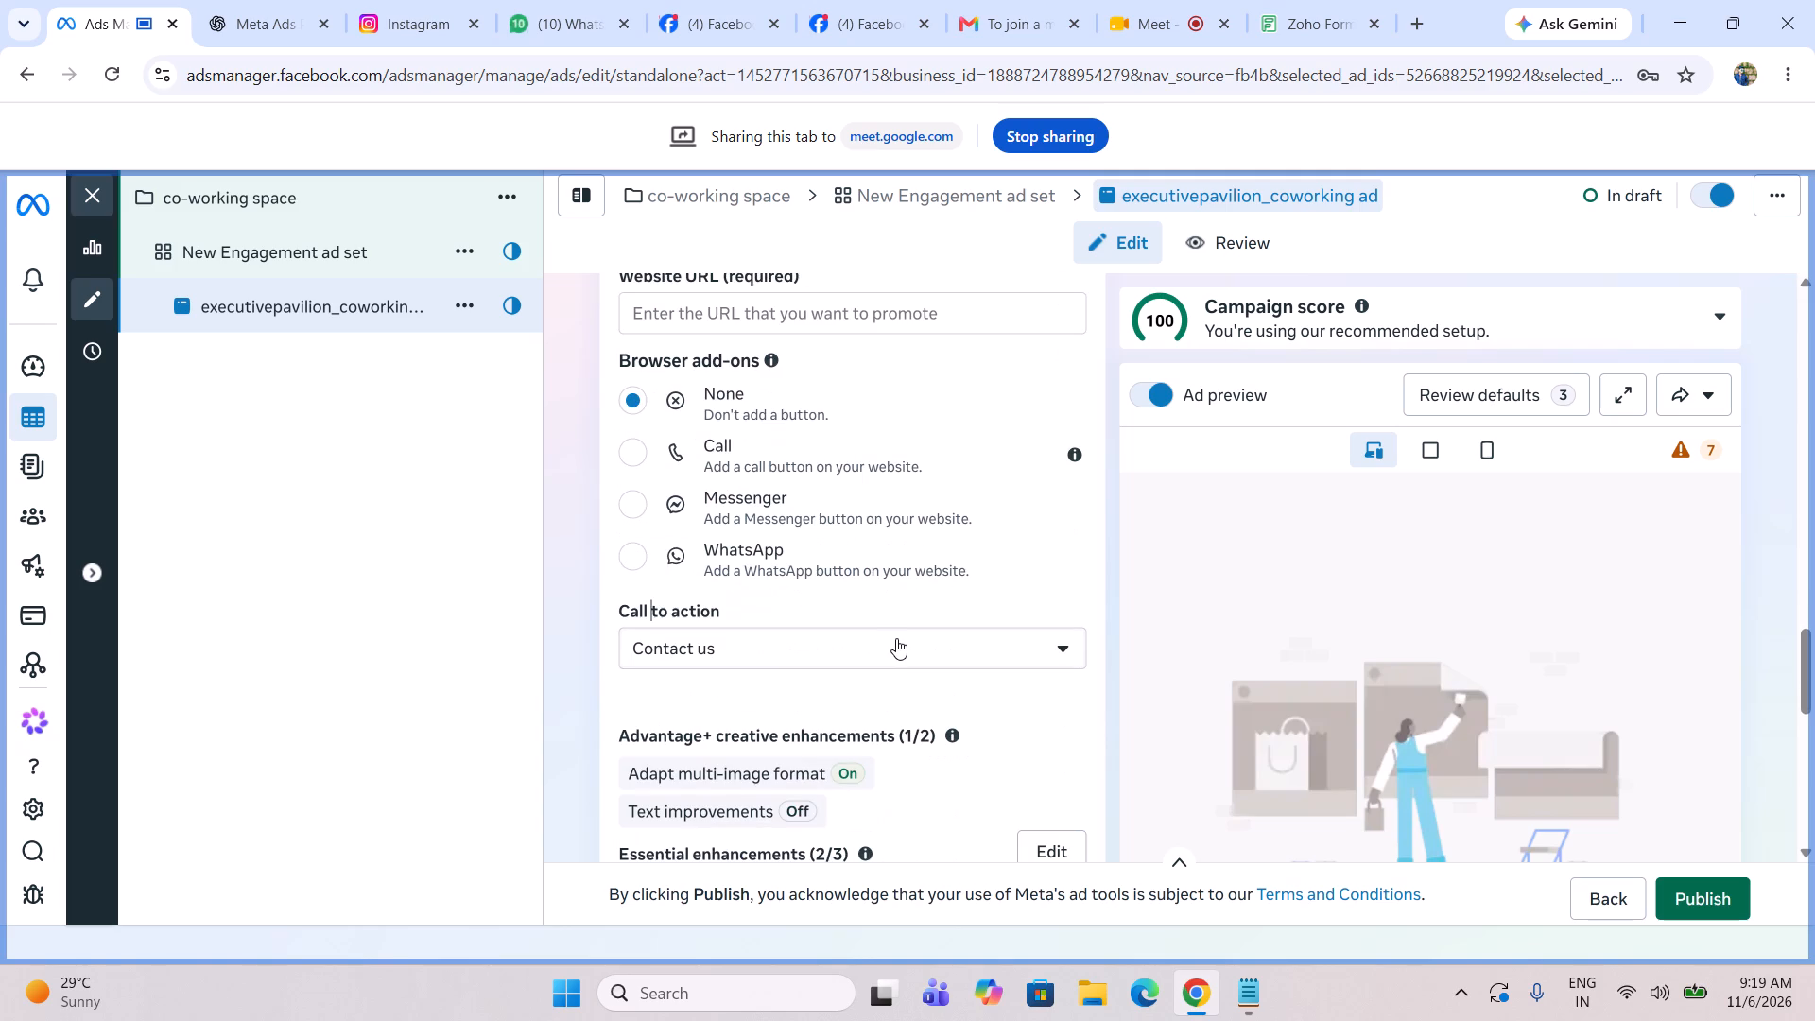
pyautogui.click(635, 457)
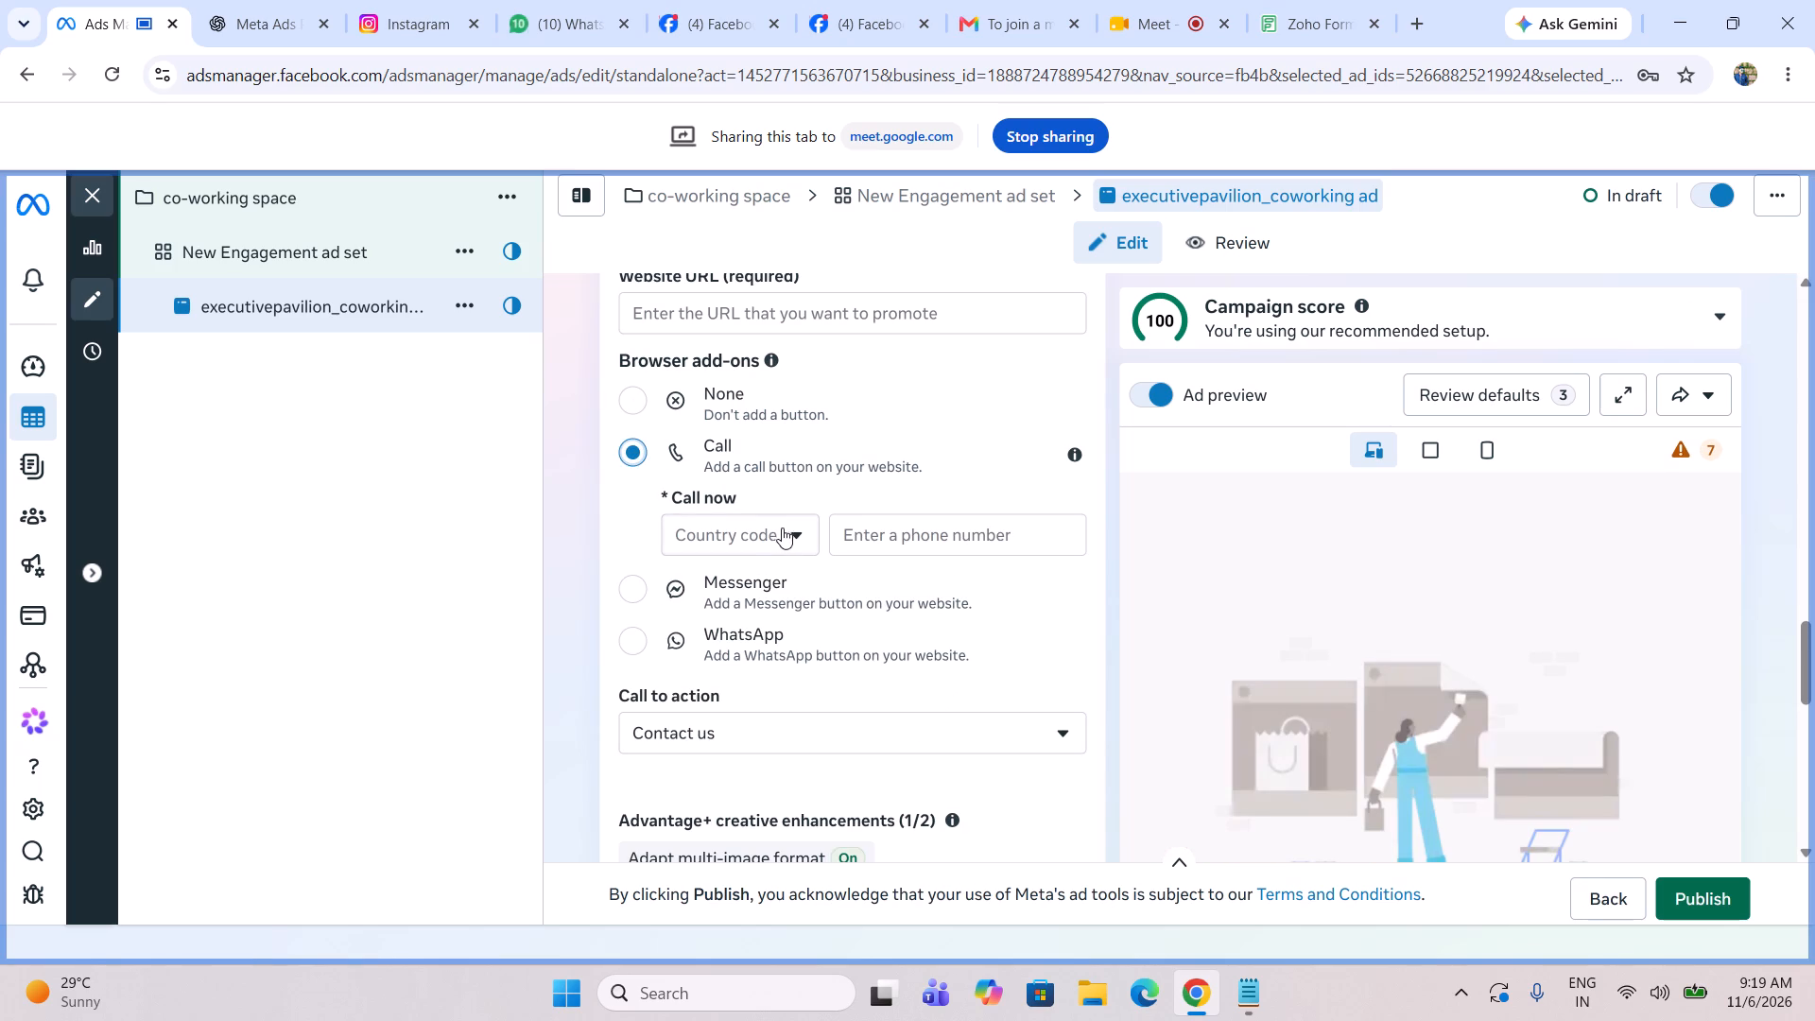
pyautogui.click(793, 540)
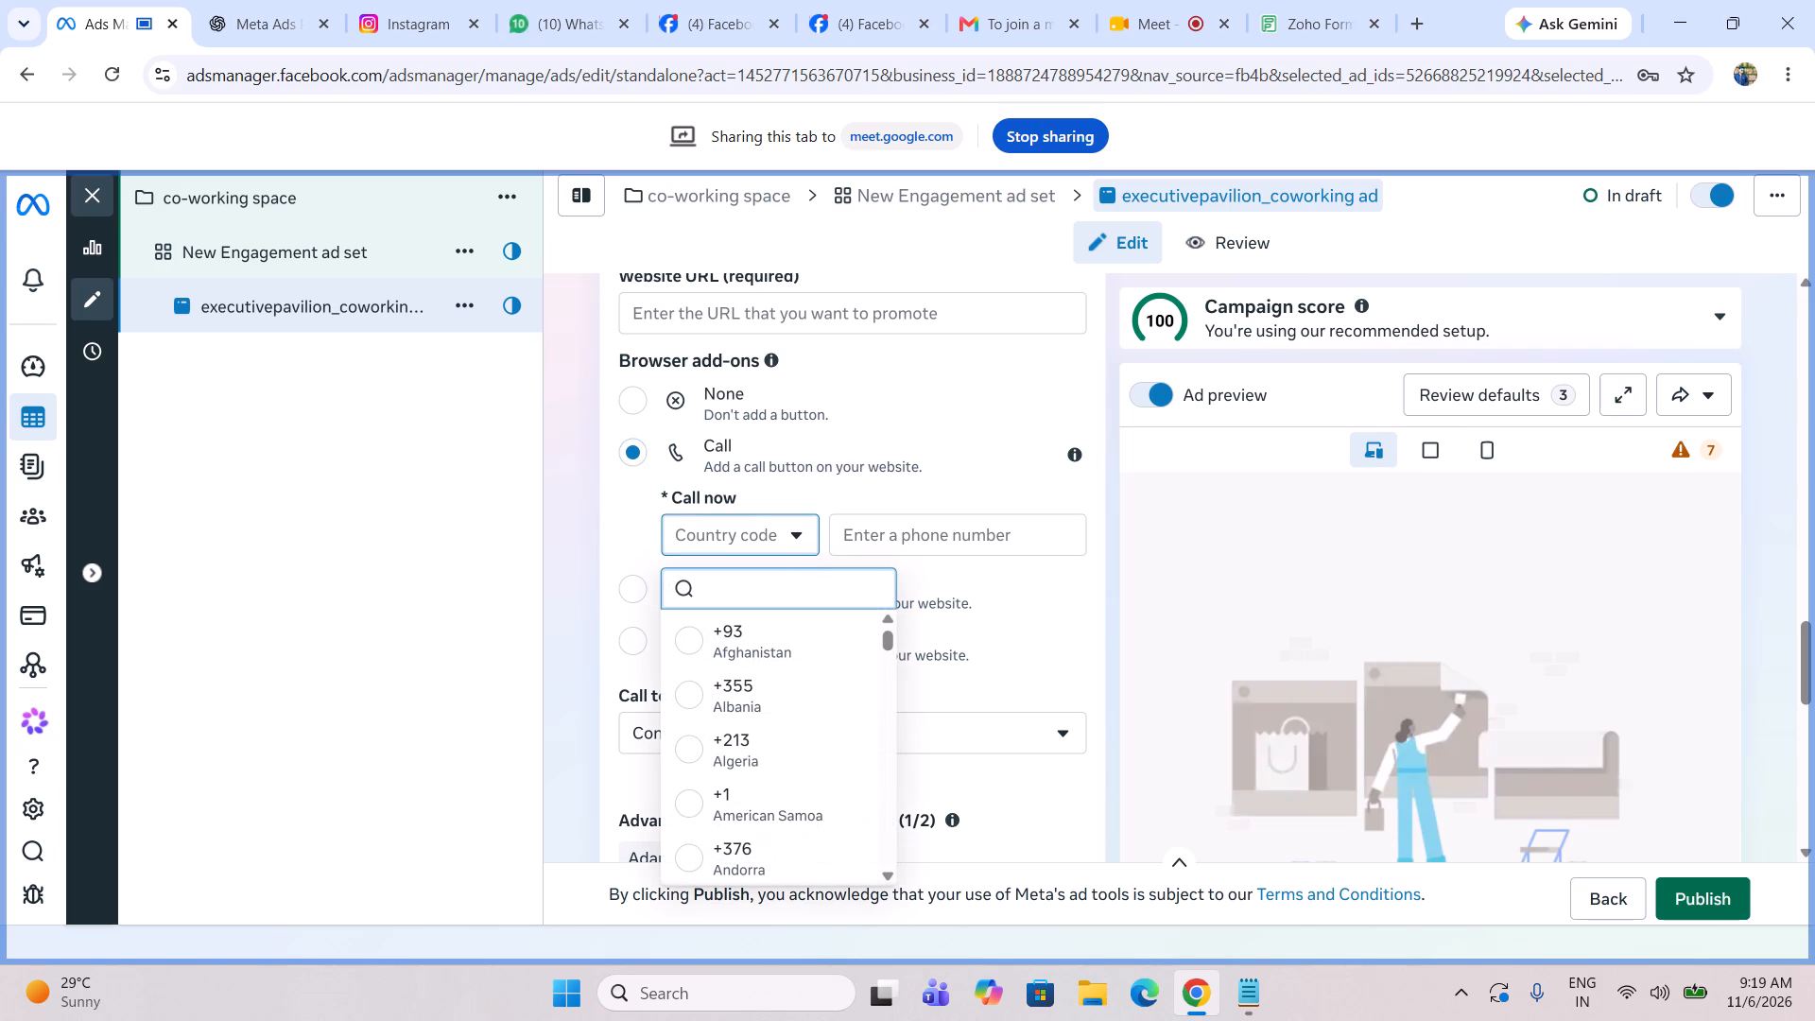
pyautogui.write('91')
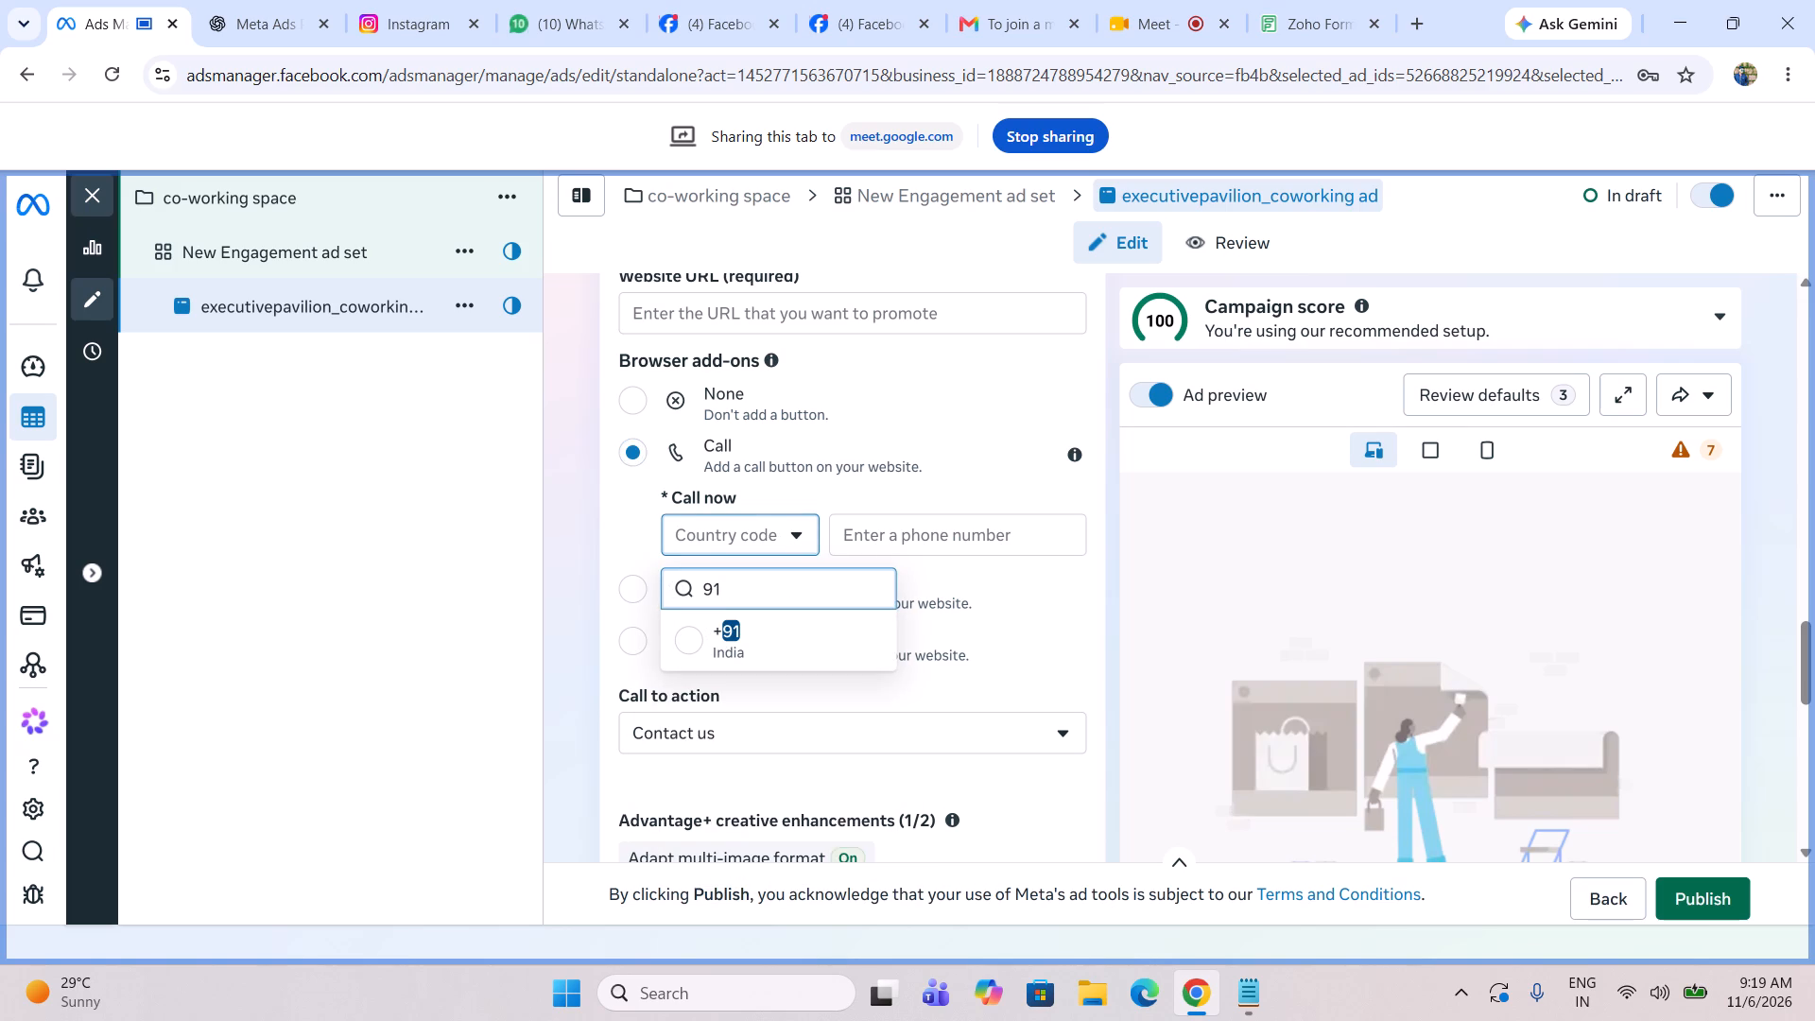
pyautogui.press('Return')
pyautogui.click(723, 647)
pyautogui.click(695, 637)
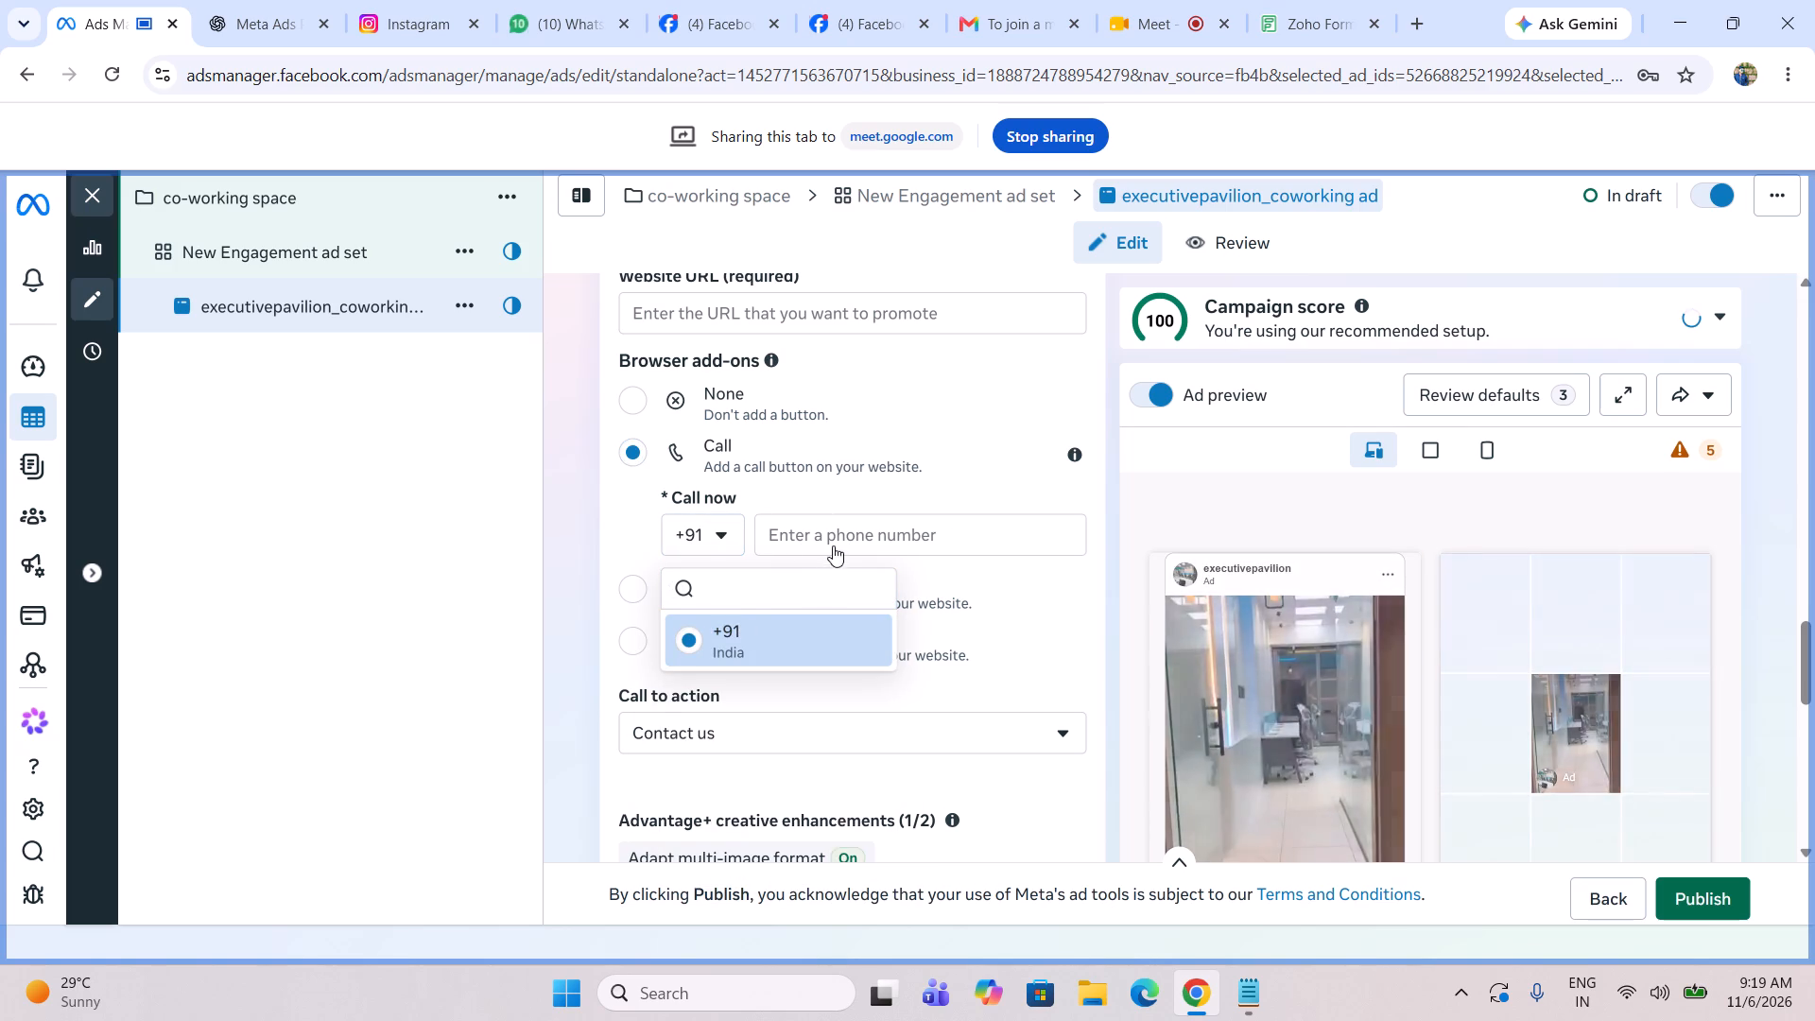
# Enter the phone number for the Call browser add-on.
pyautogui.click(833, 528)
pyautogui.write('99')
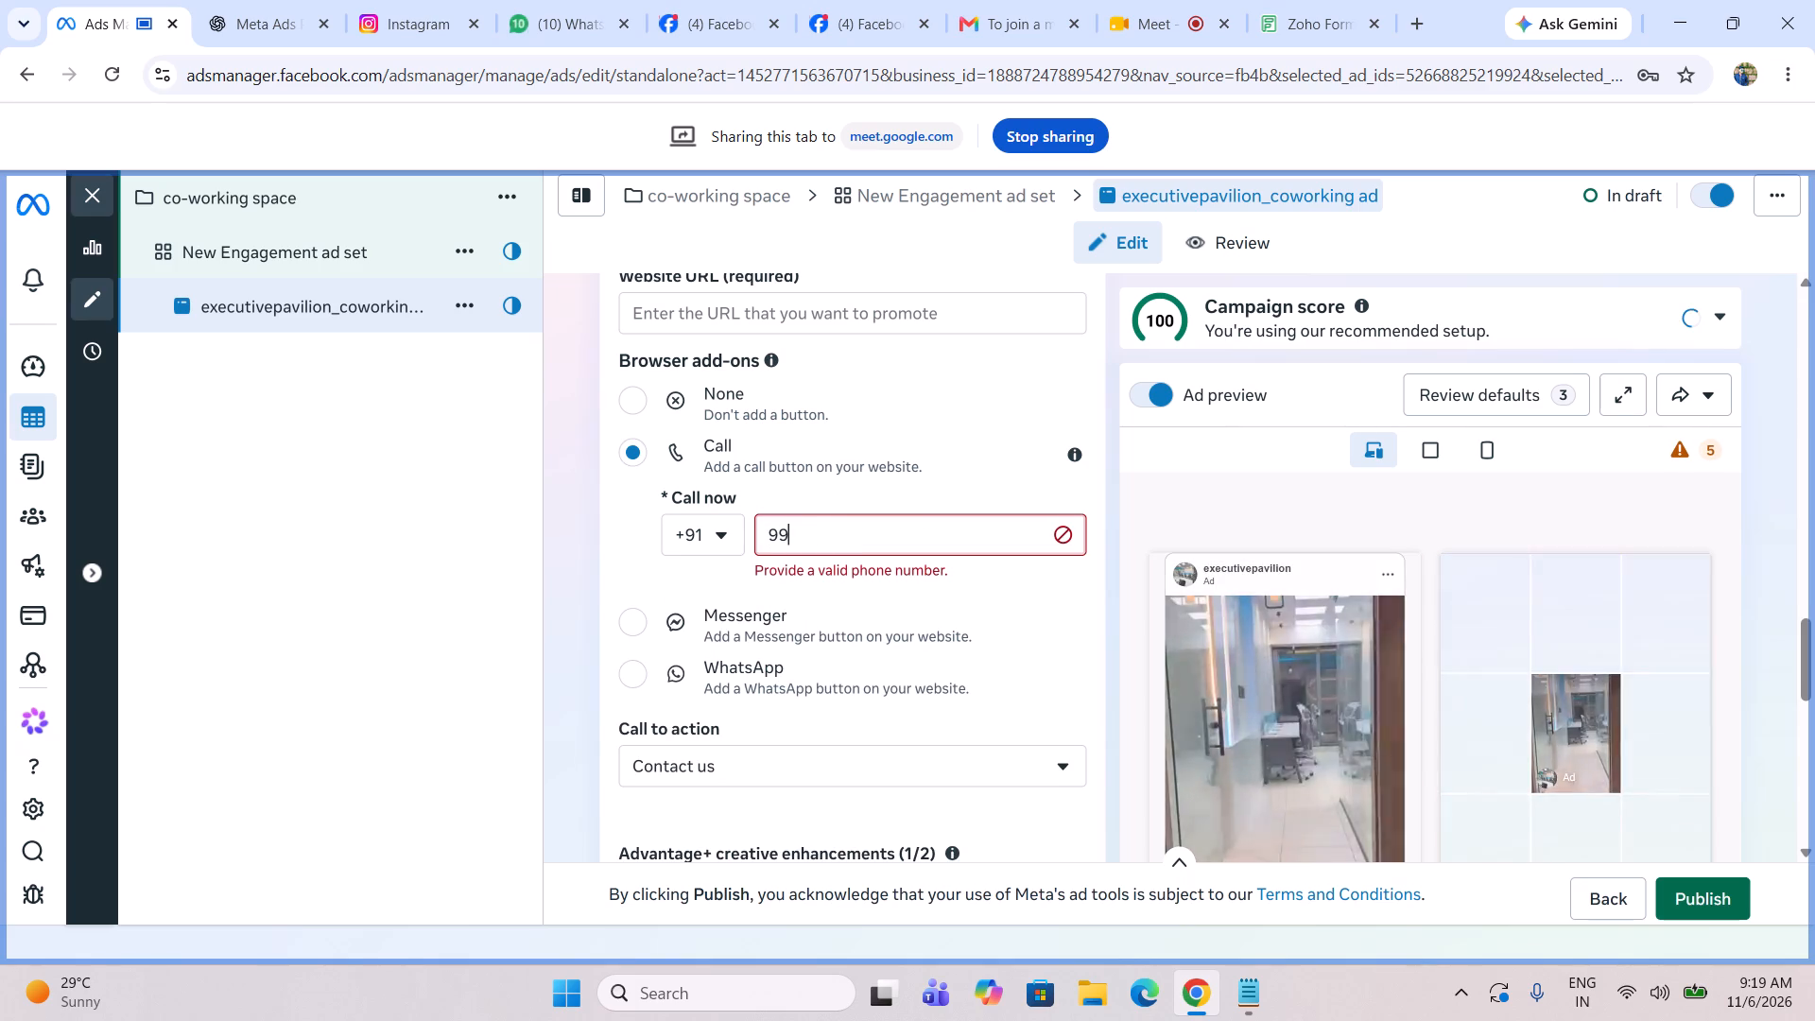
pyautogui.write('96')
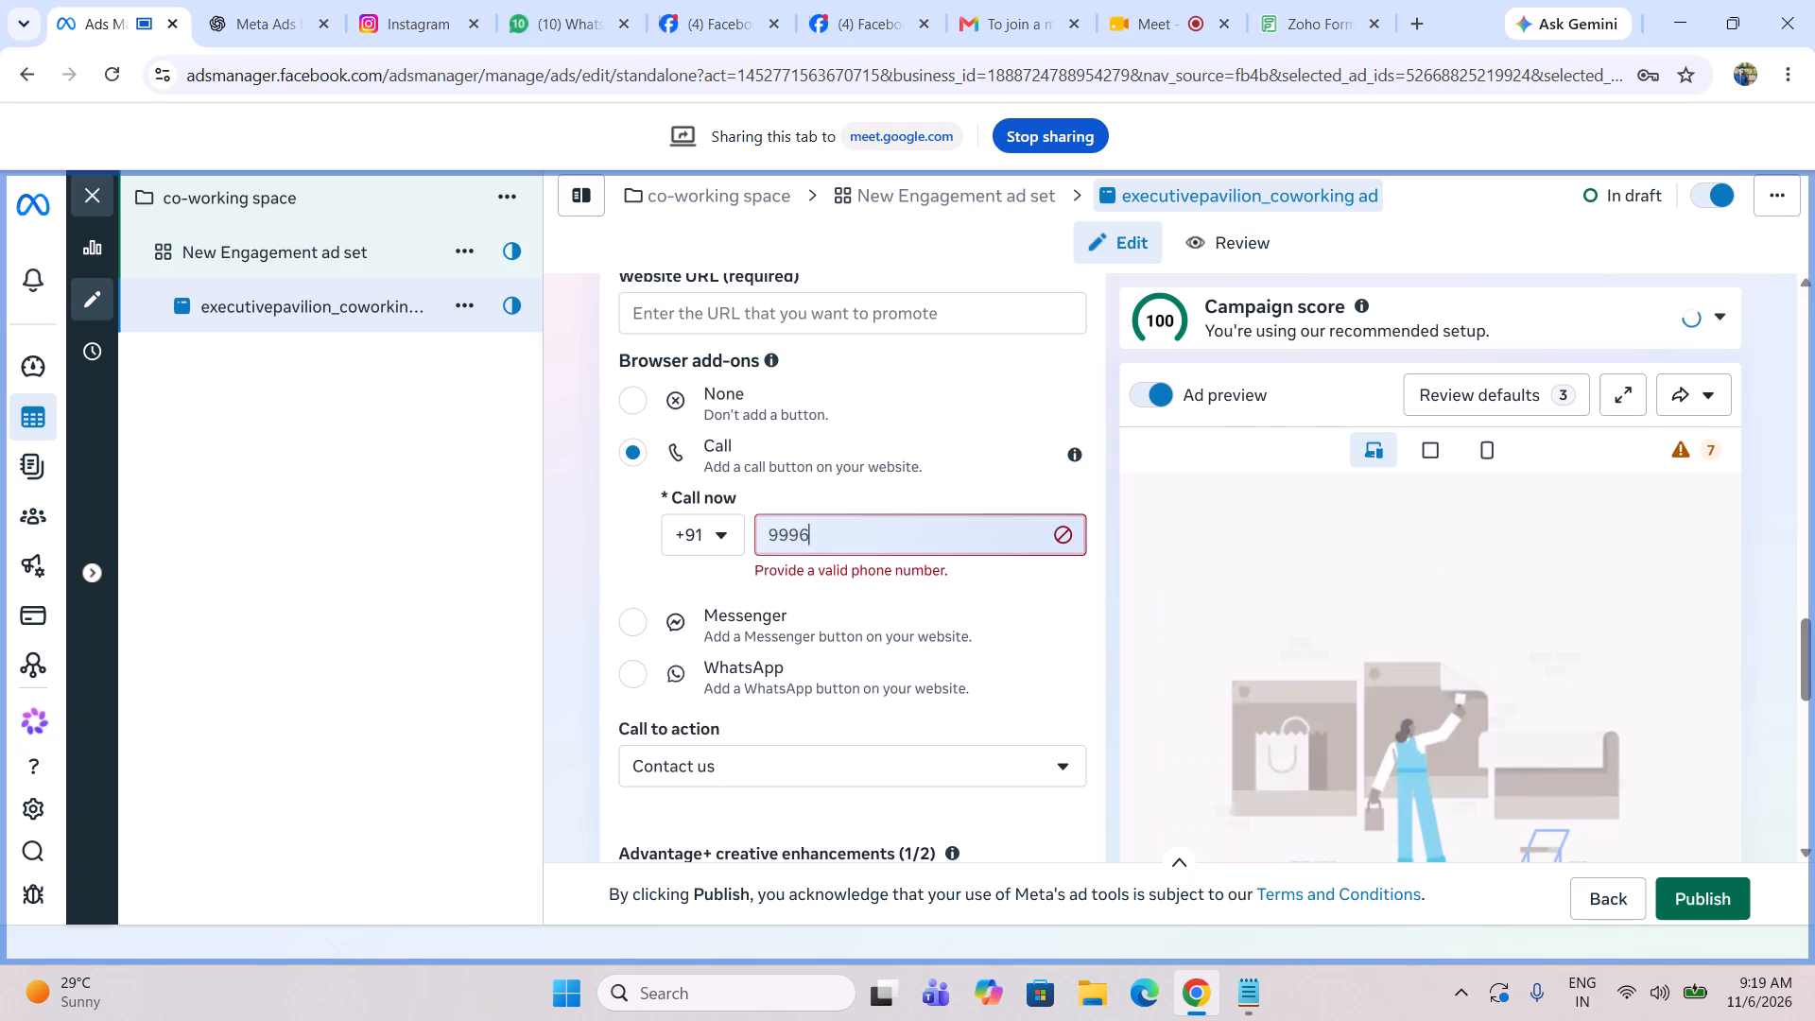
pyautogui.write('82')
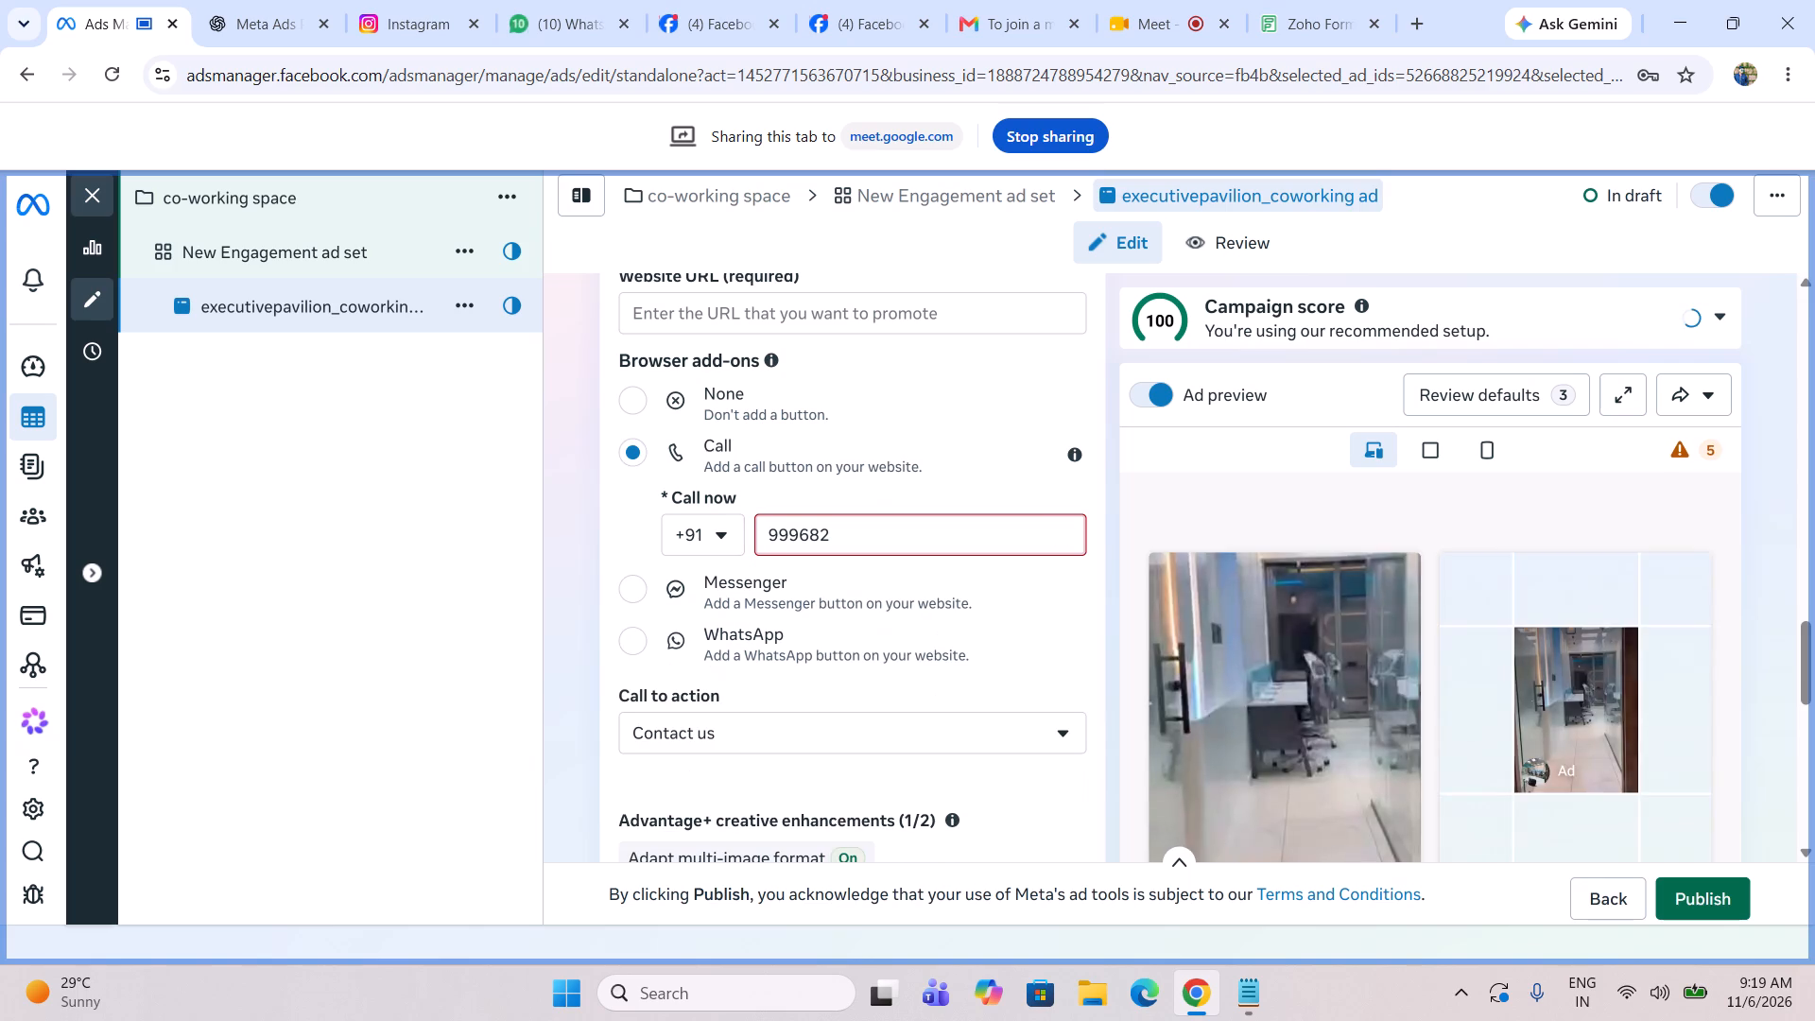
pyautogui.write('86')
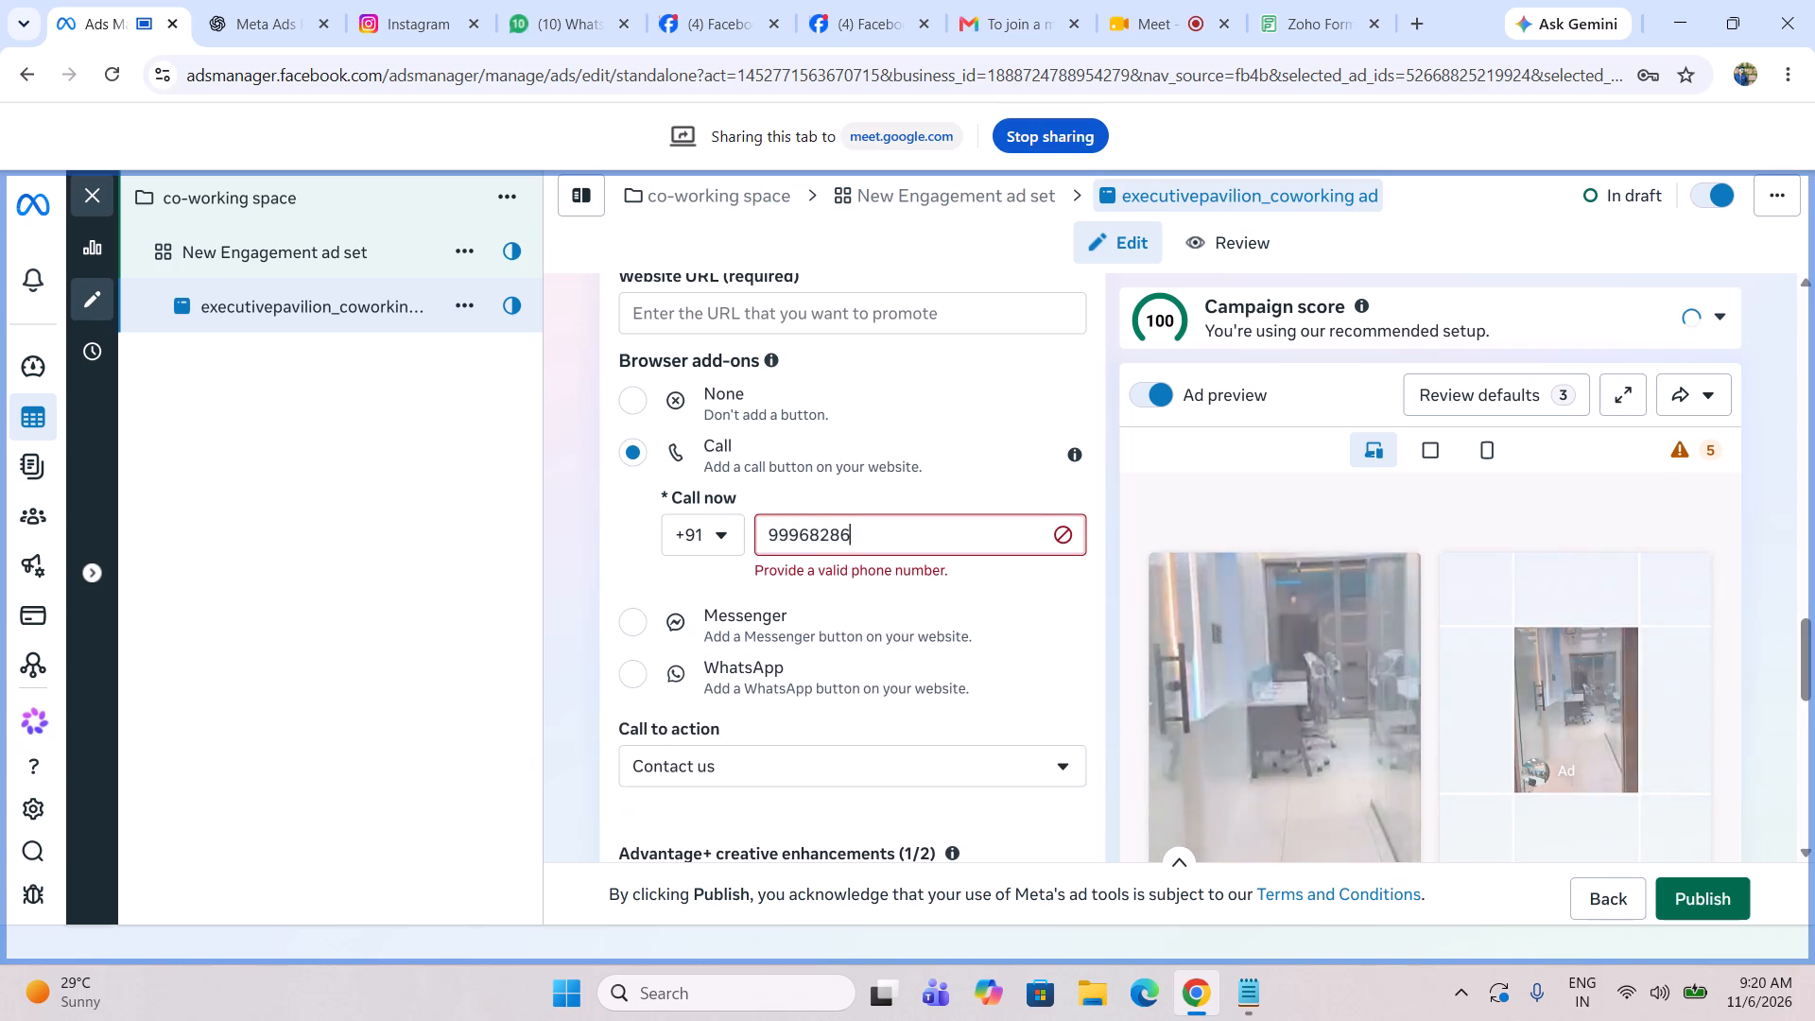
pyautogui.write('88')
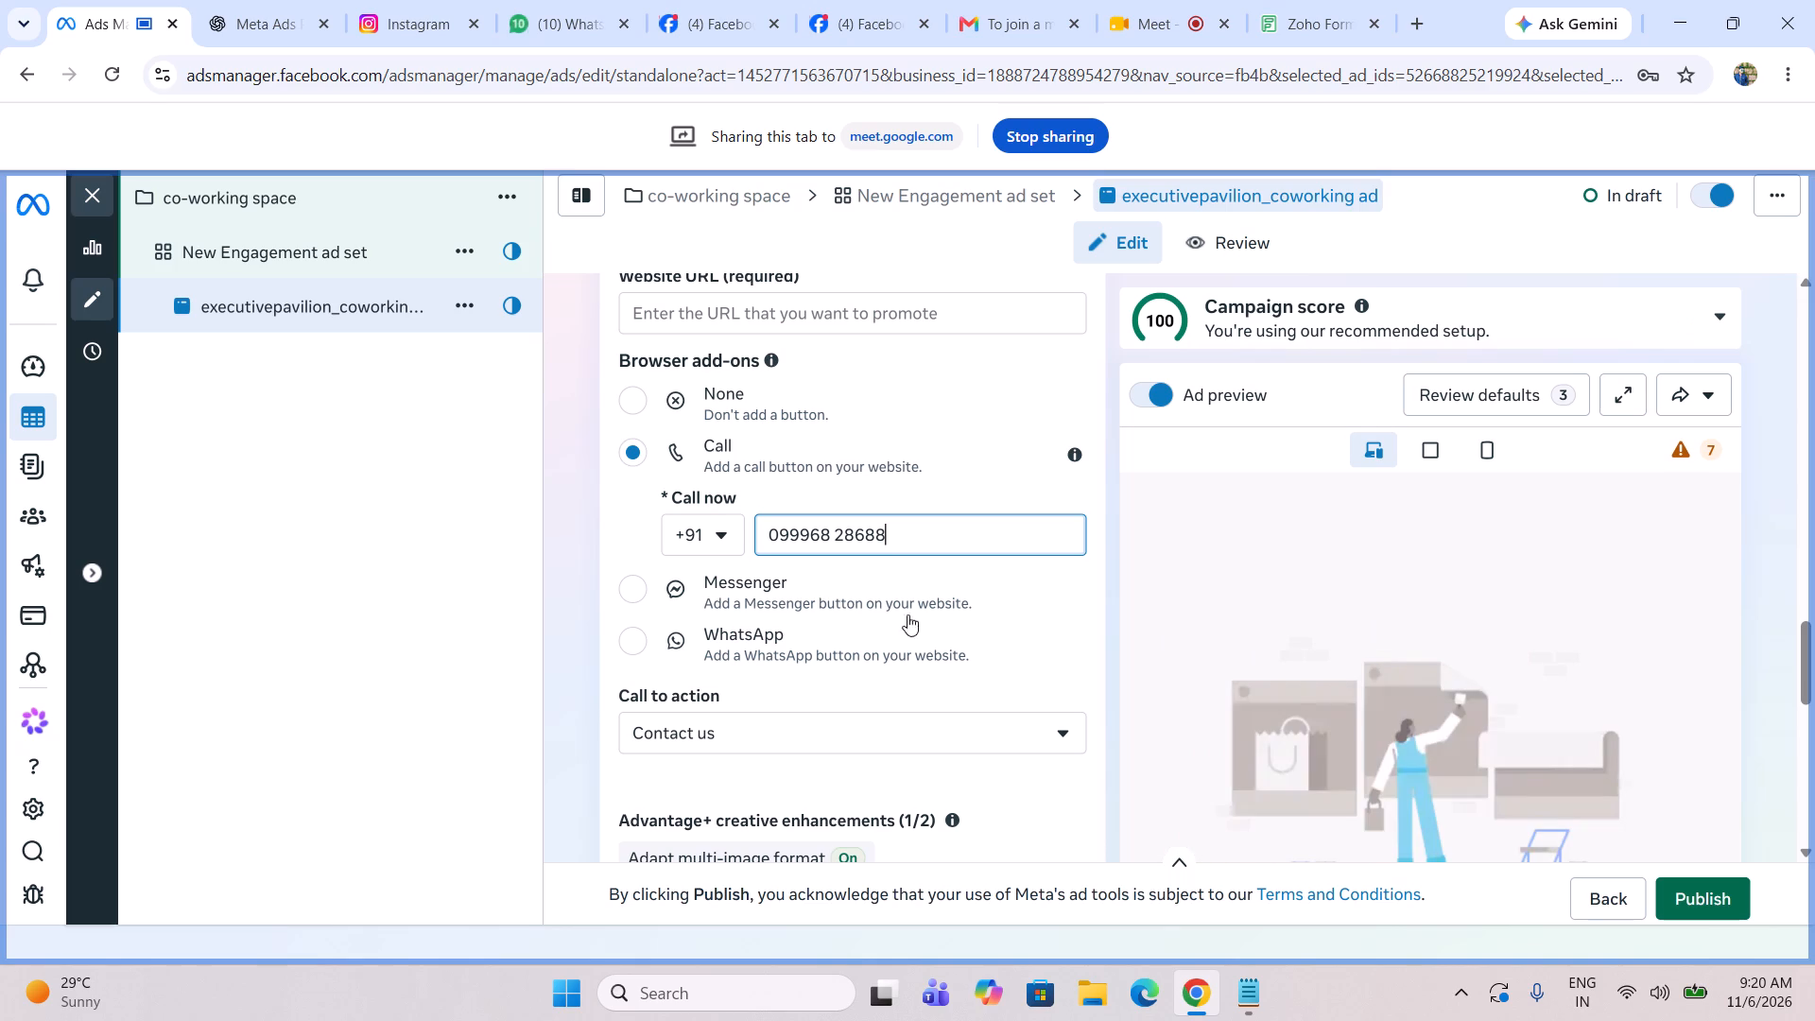
# Review the ad's website URL, browser add-ons, call to action and creative enhancement settings.
pyautogui.scroll(-1, 838, 609)
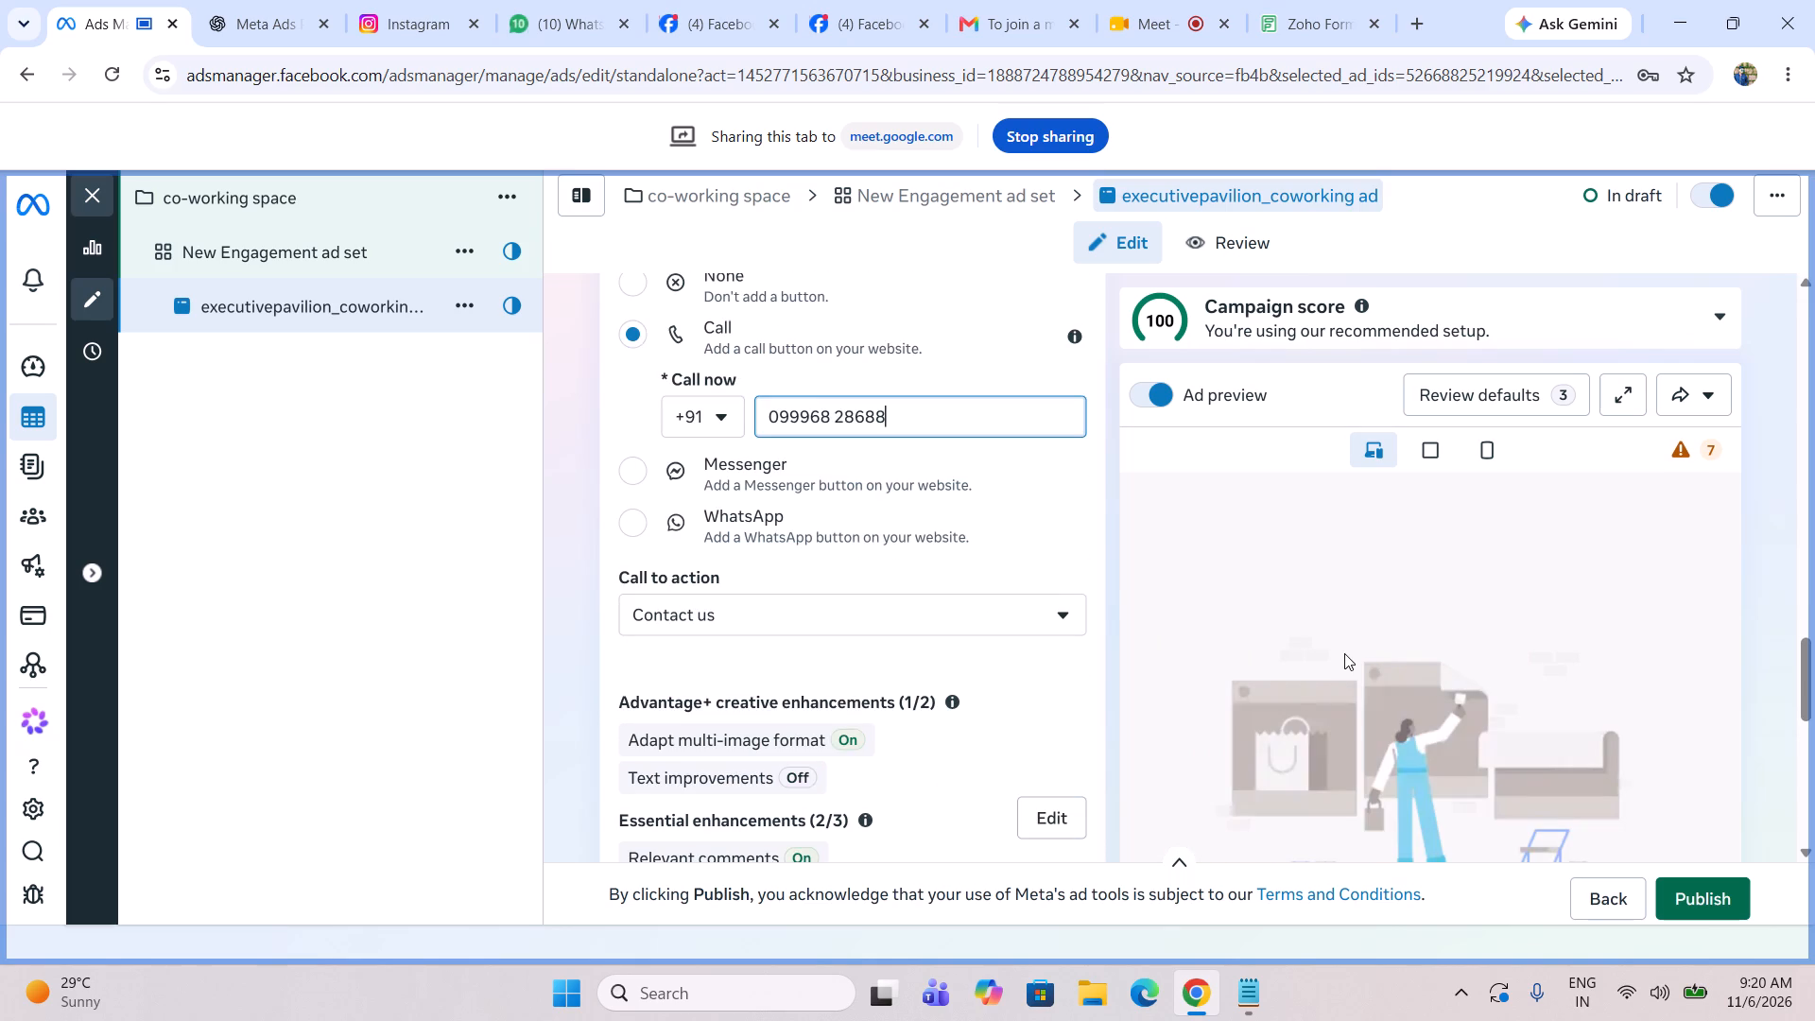
pyautogui.scroll(1, 946, 579)
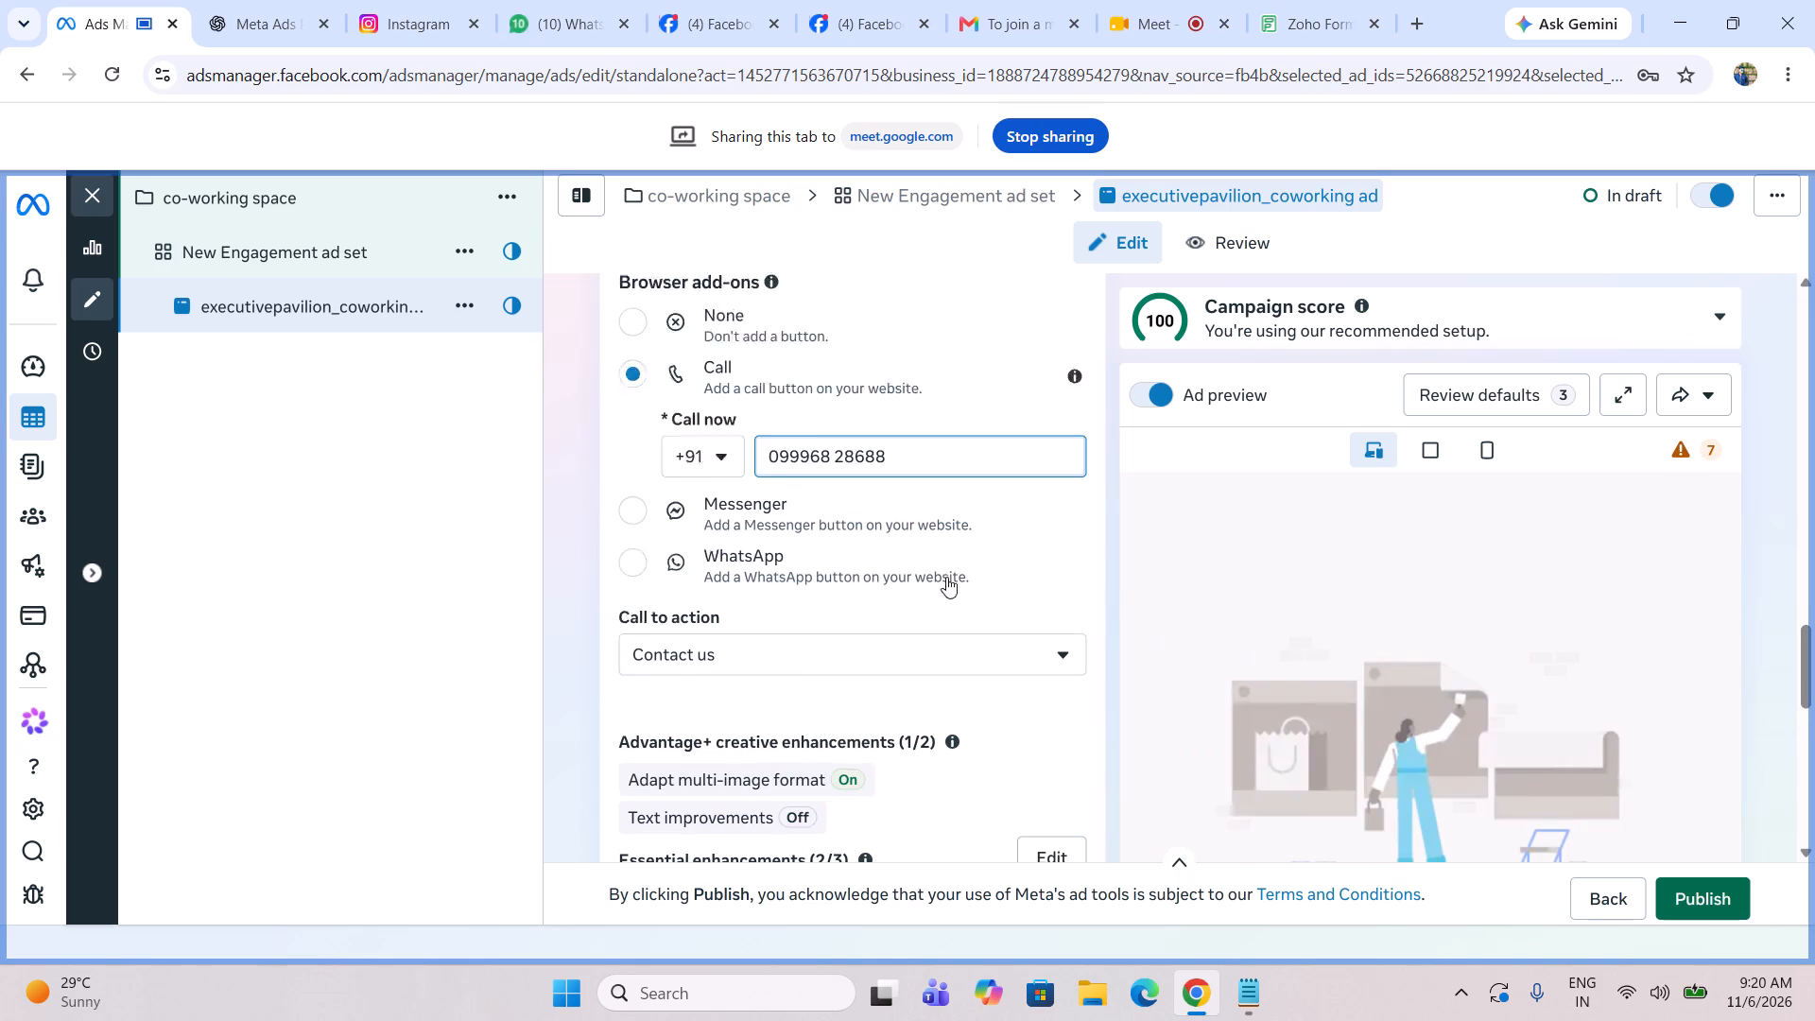
pyautogui.scroll(-4, 1332, 606)
pyautogui.scroll(1, 952, 606)
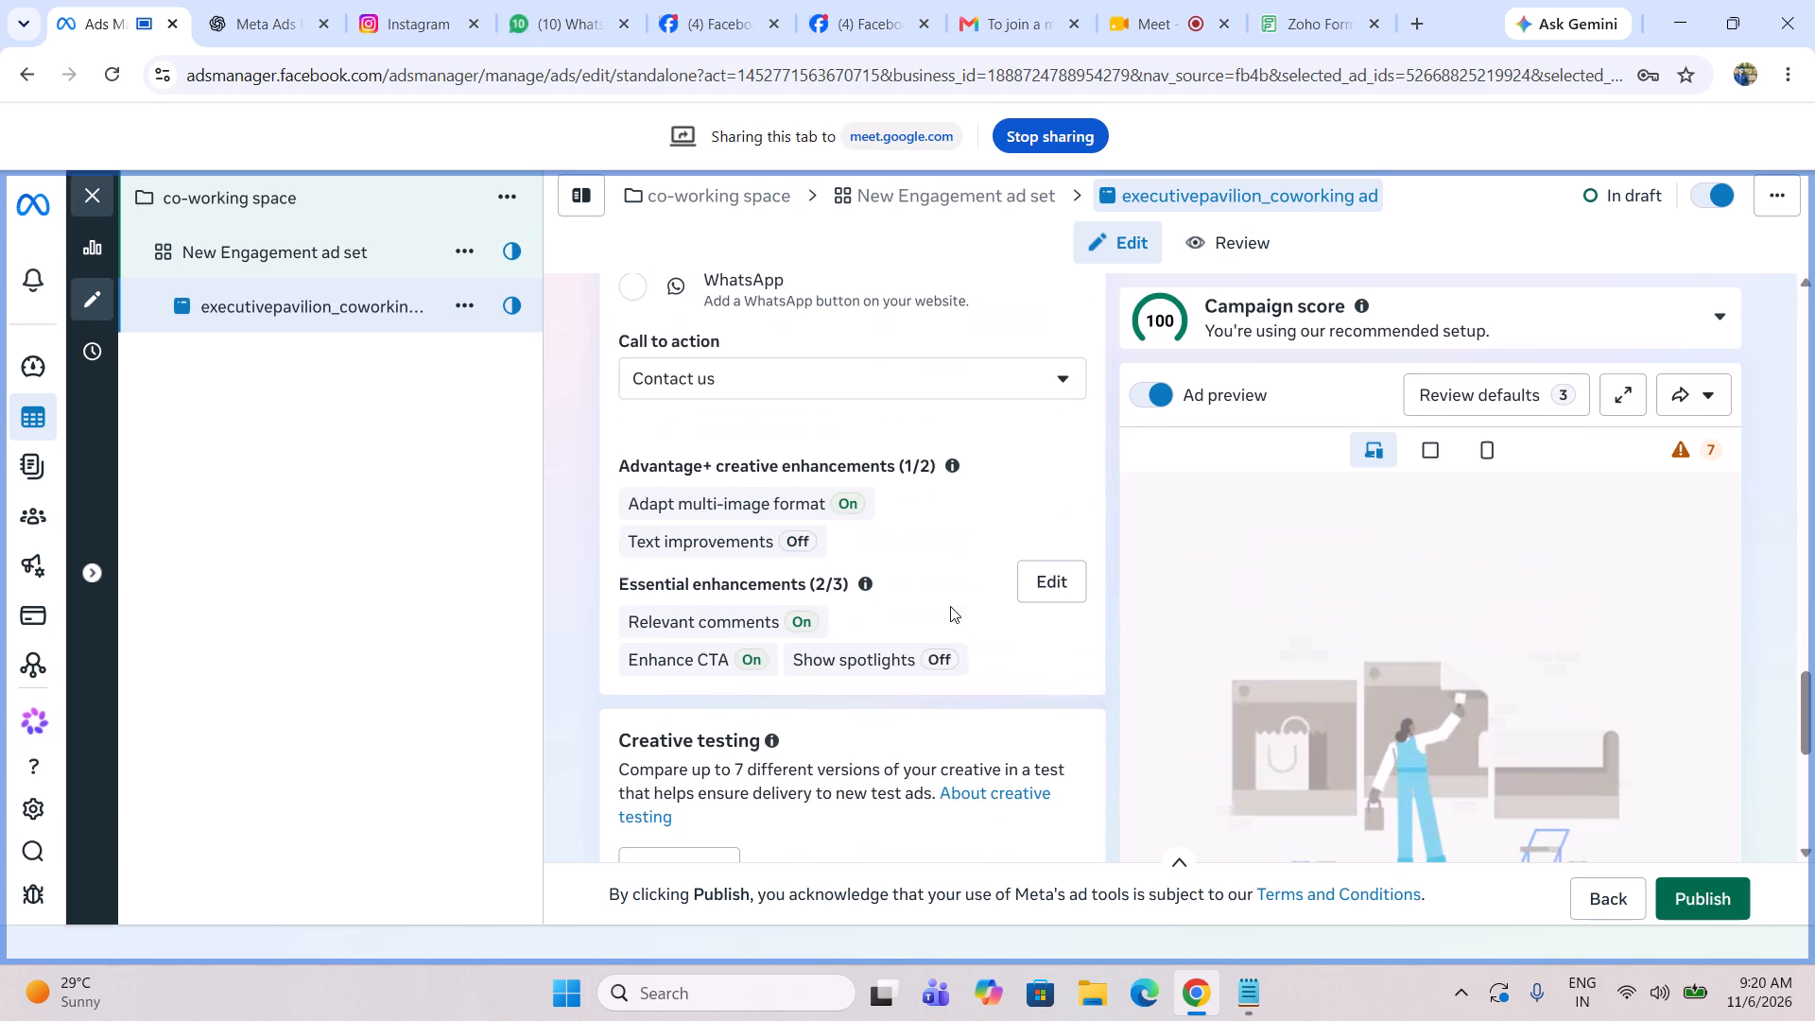
pyautogui.scroll(2, 869, 612)
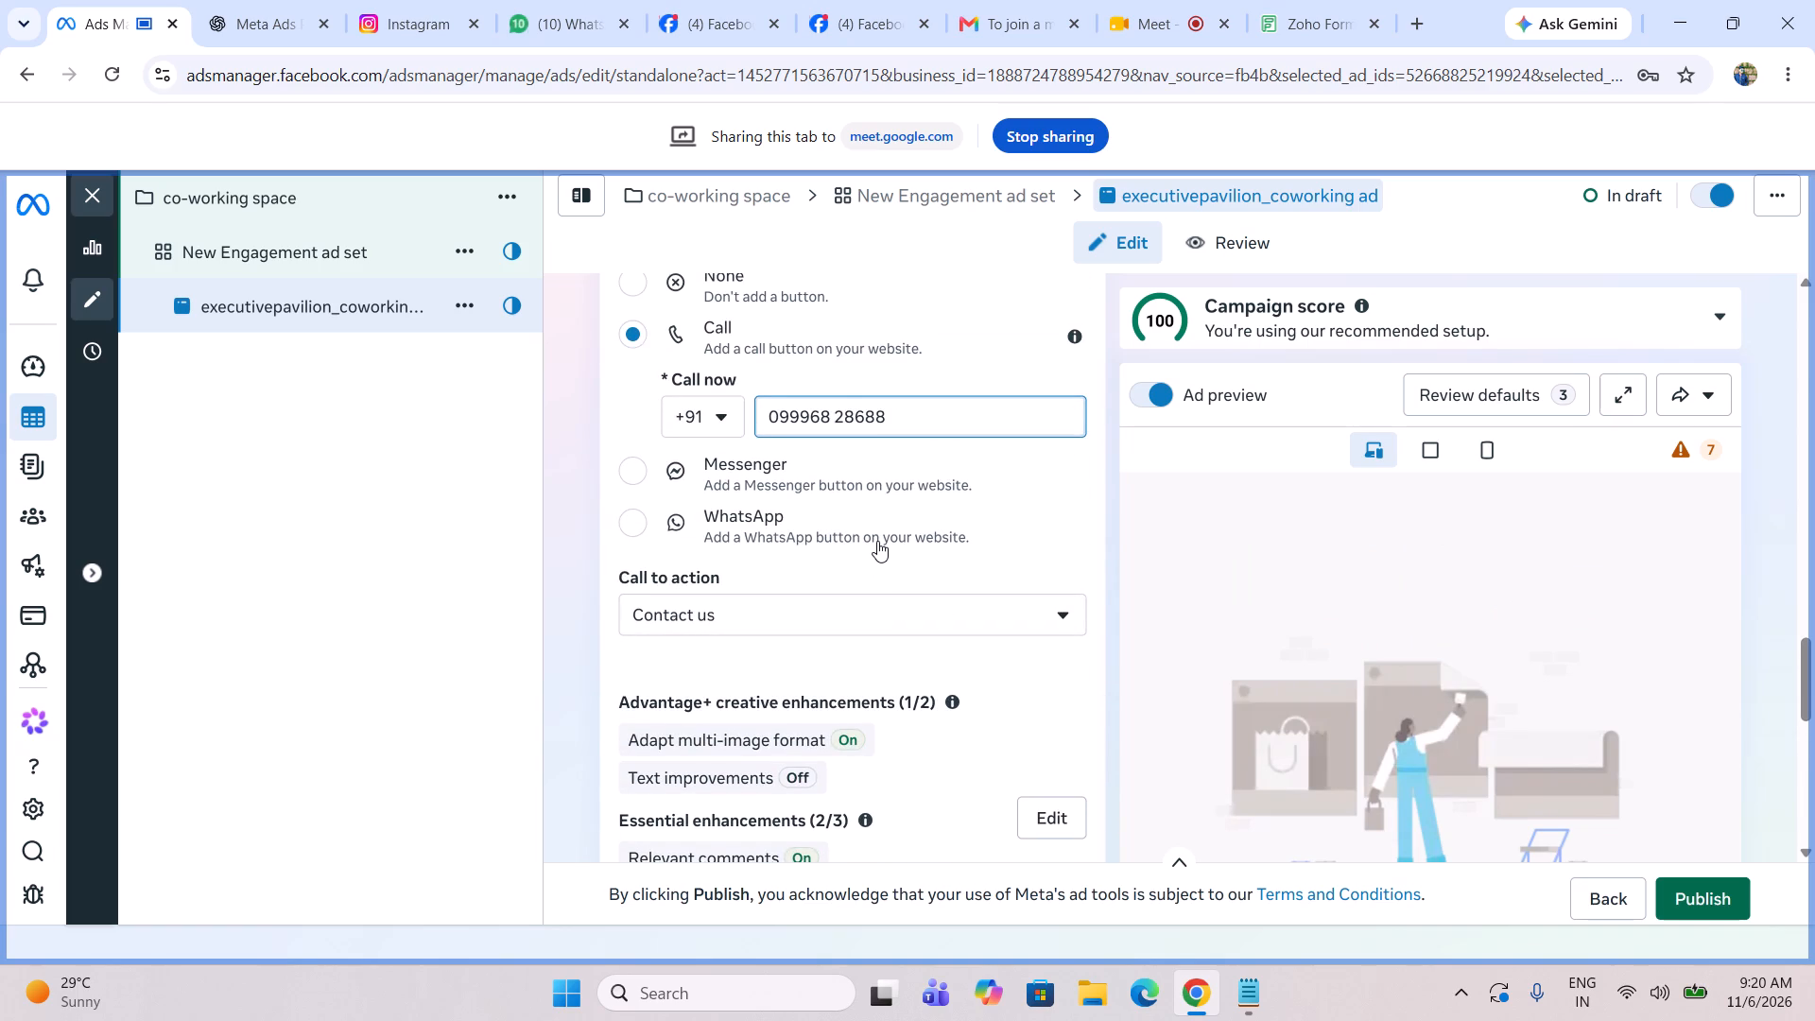
pyautogui.scroll(2, 877, 541)
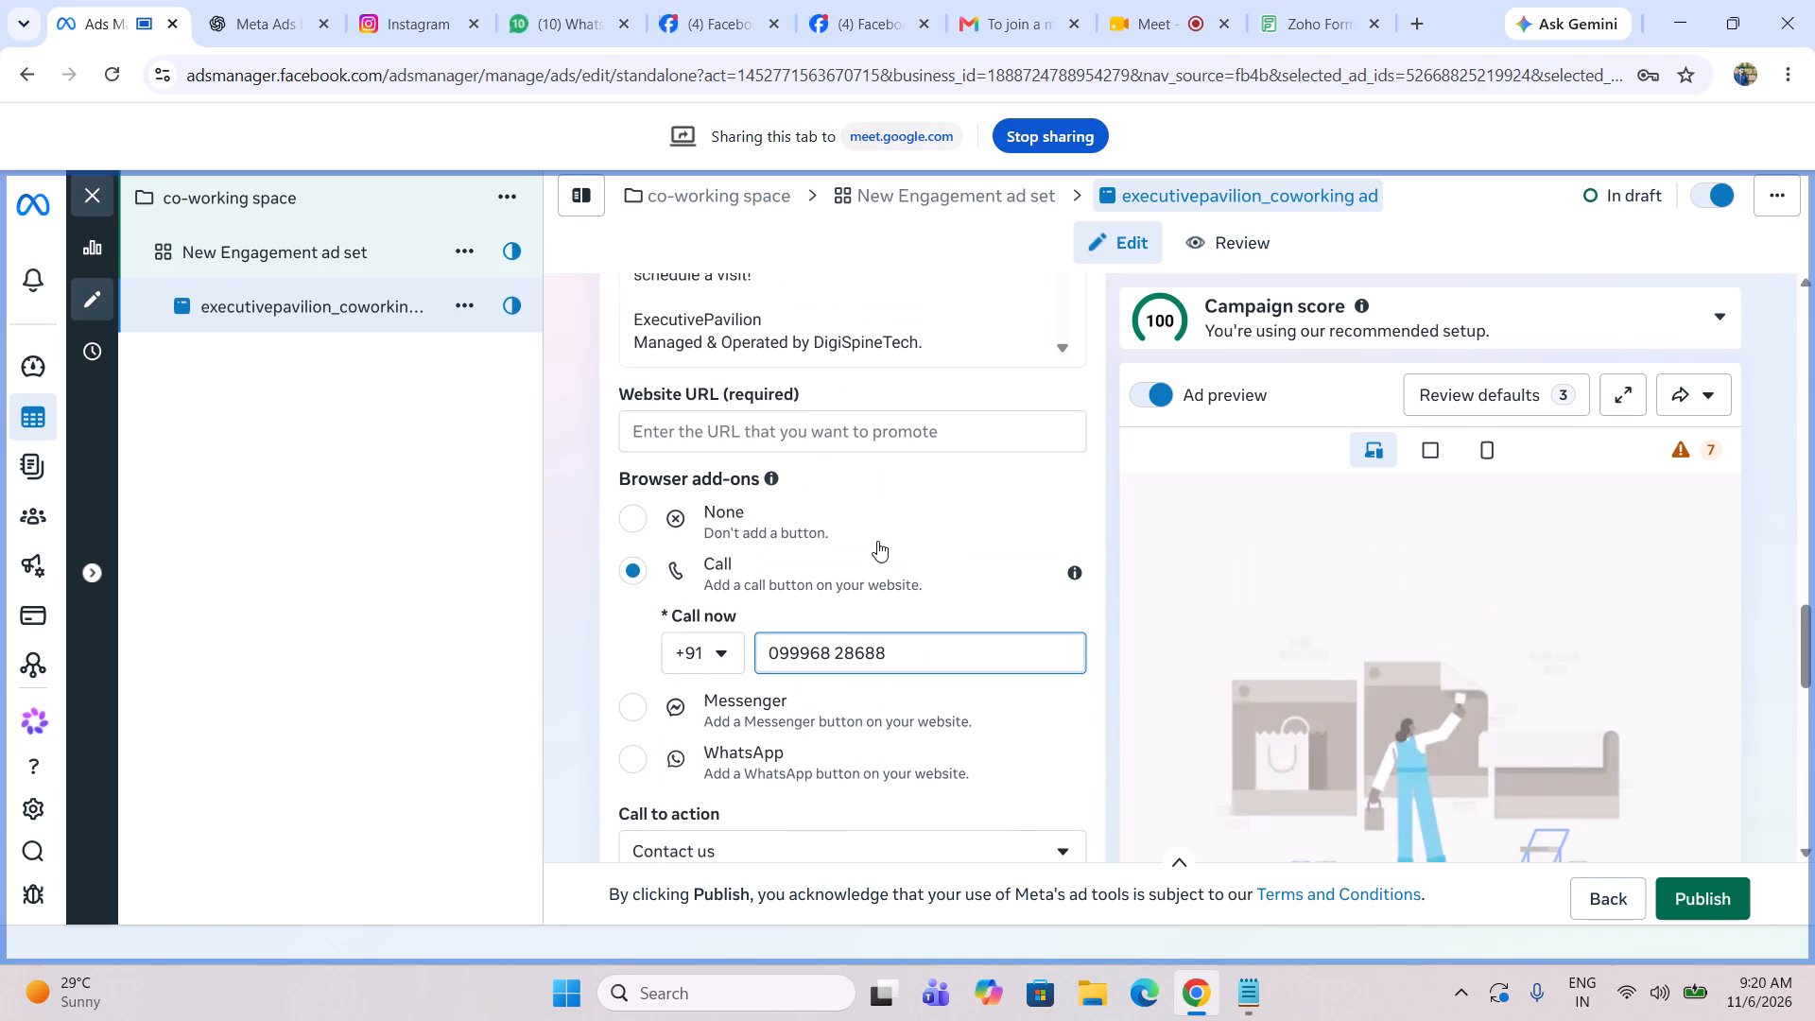
pyautogui.scroll(1, 898, 570)
pyautogui.scroll(-2, 902, 580)
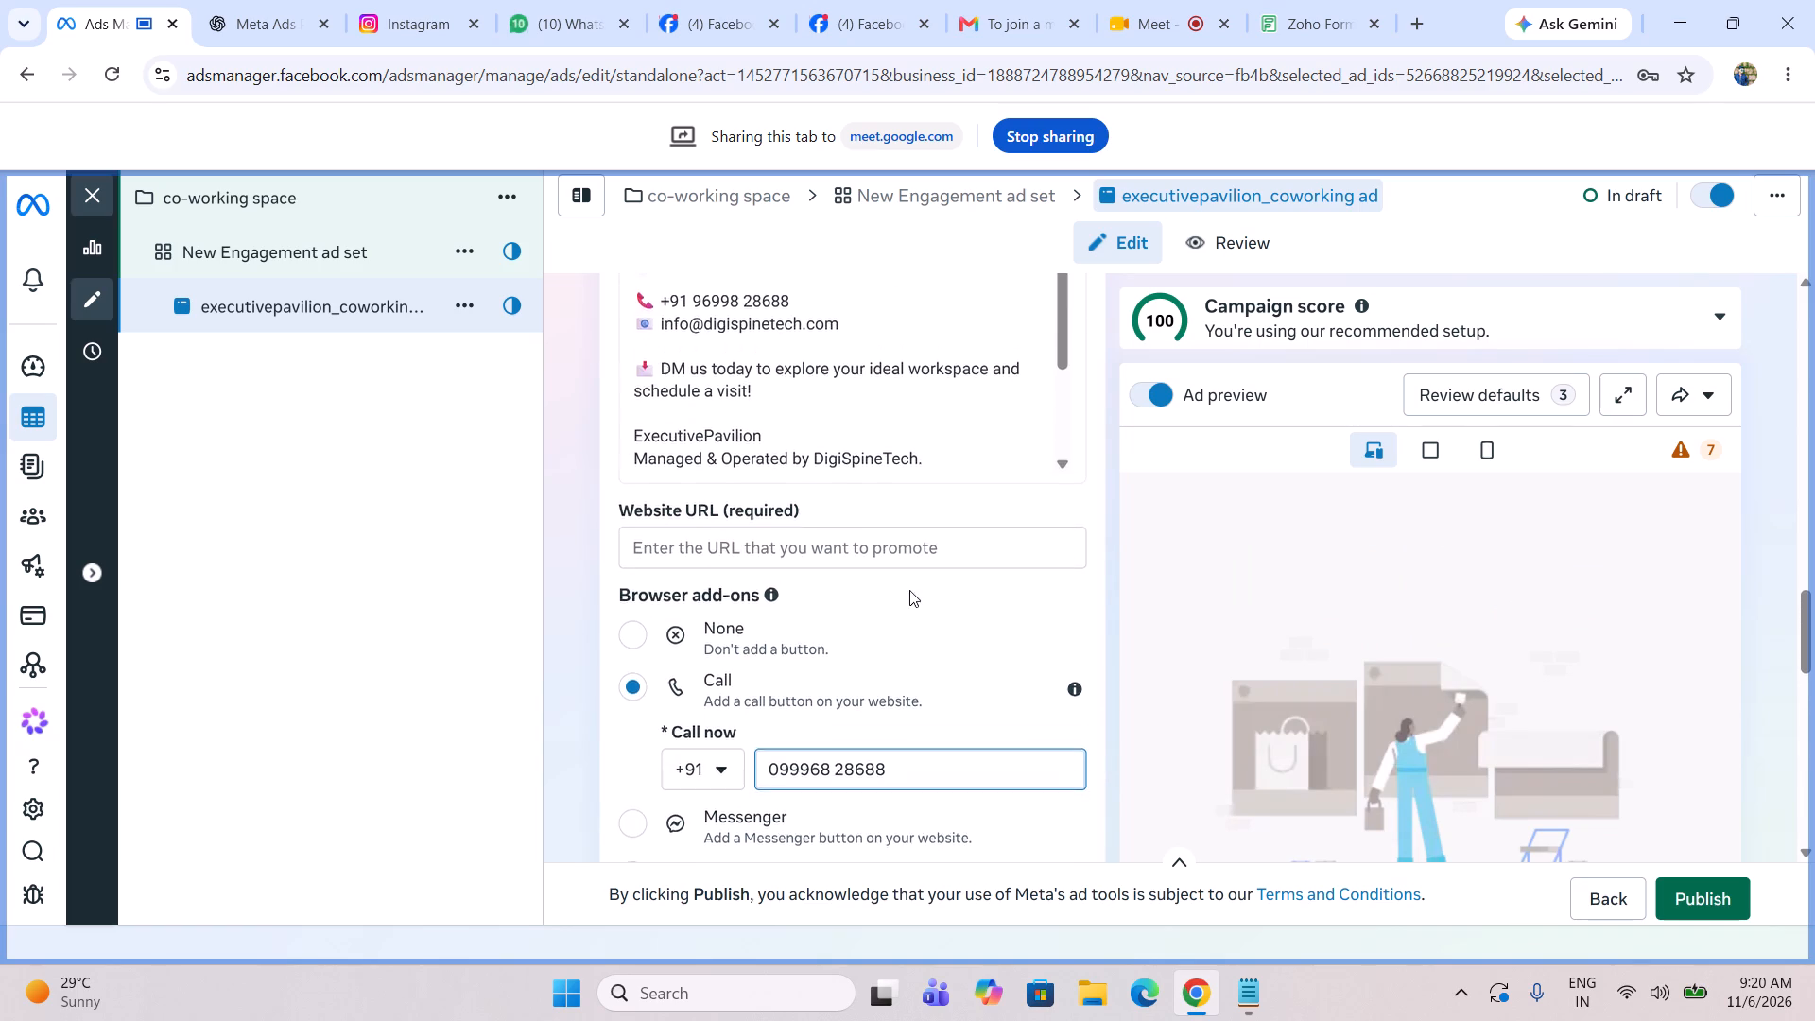
pyautogui.scroll(-2, 909, 590)
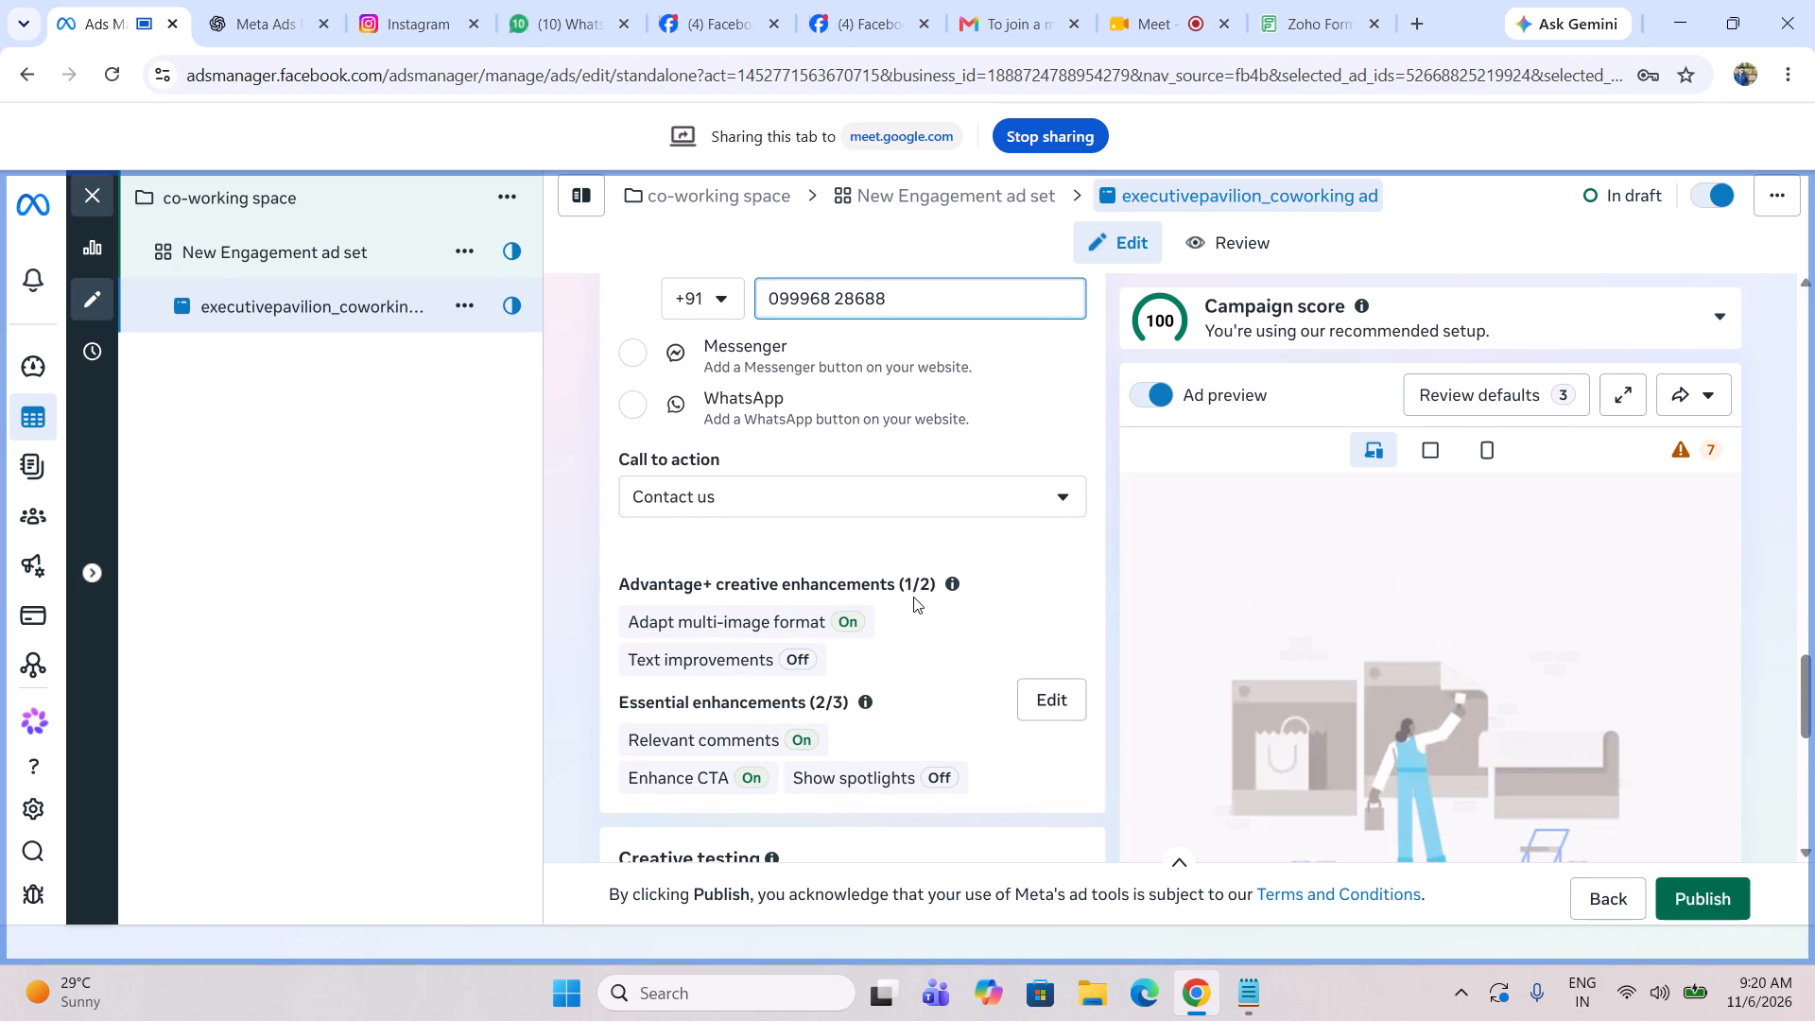
# Open the advanced preview to examine the ad across all placements, and close it without saving.
pyautogui.click(1613, 395)
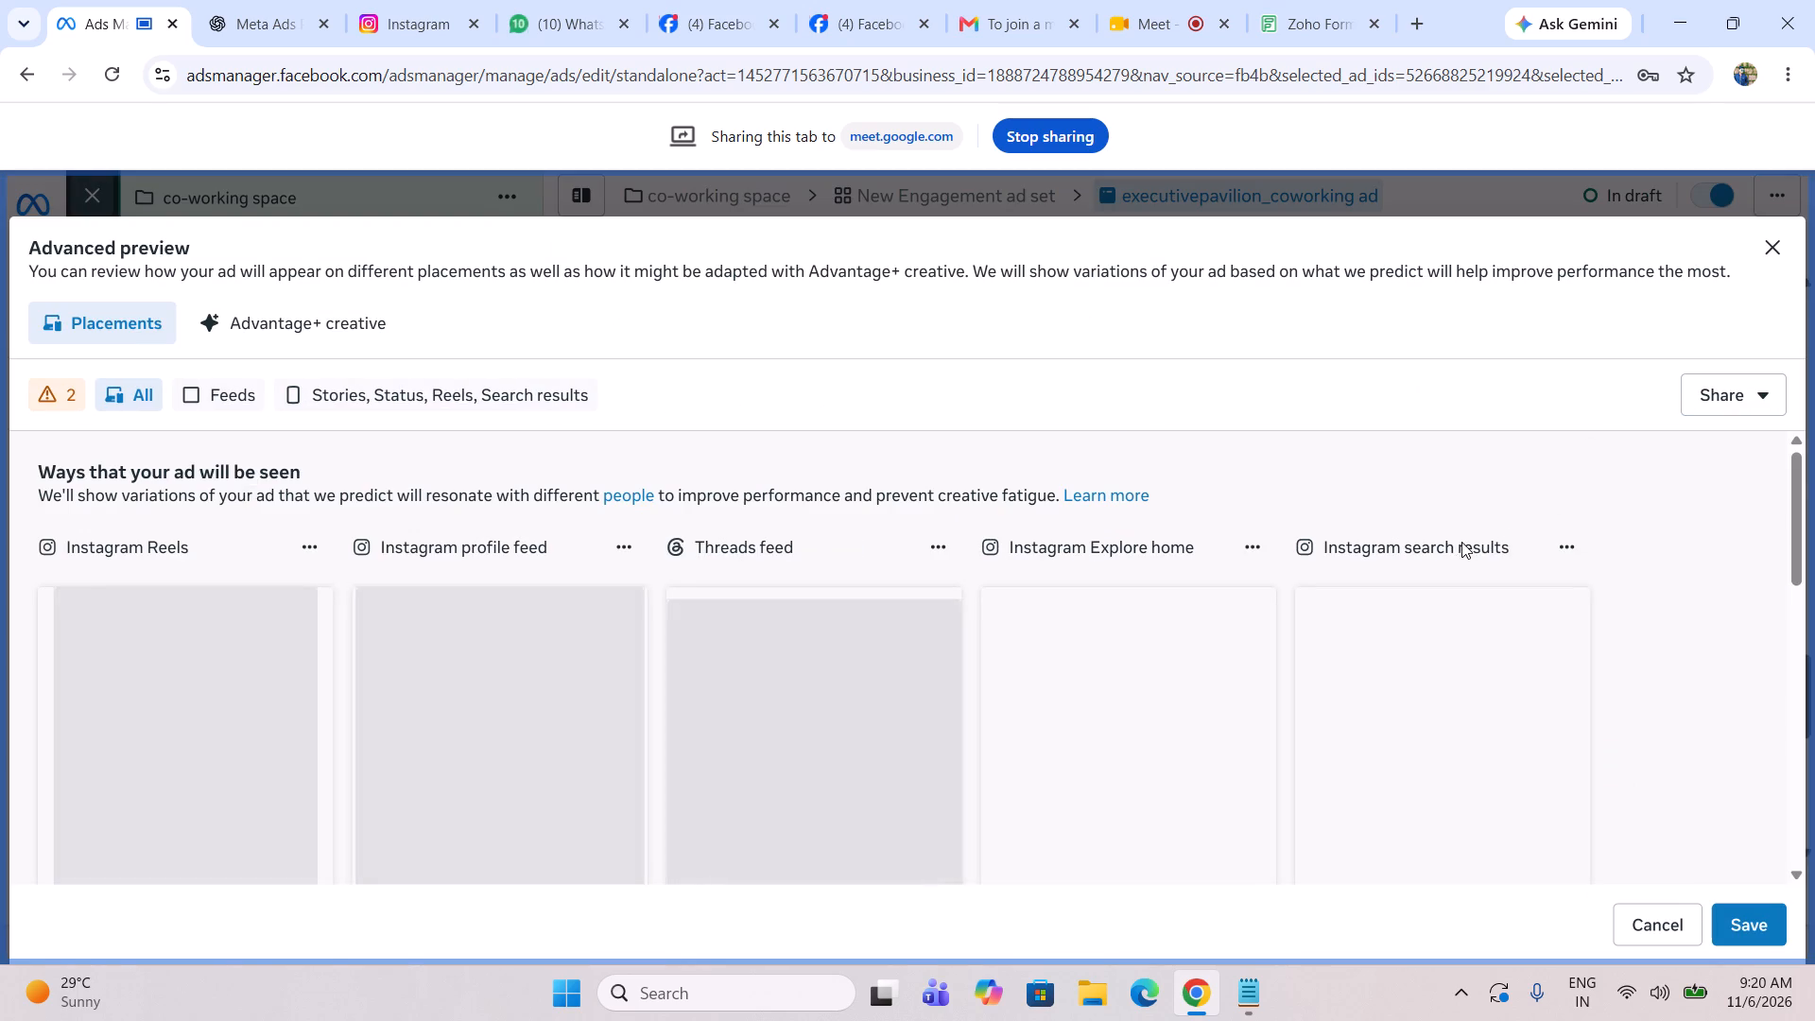
pyautogui.scroll(-2, 933, 604)
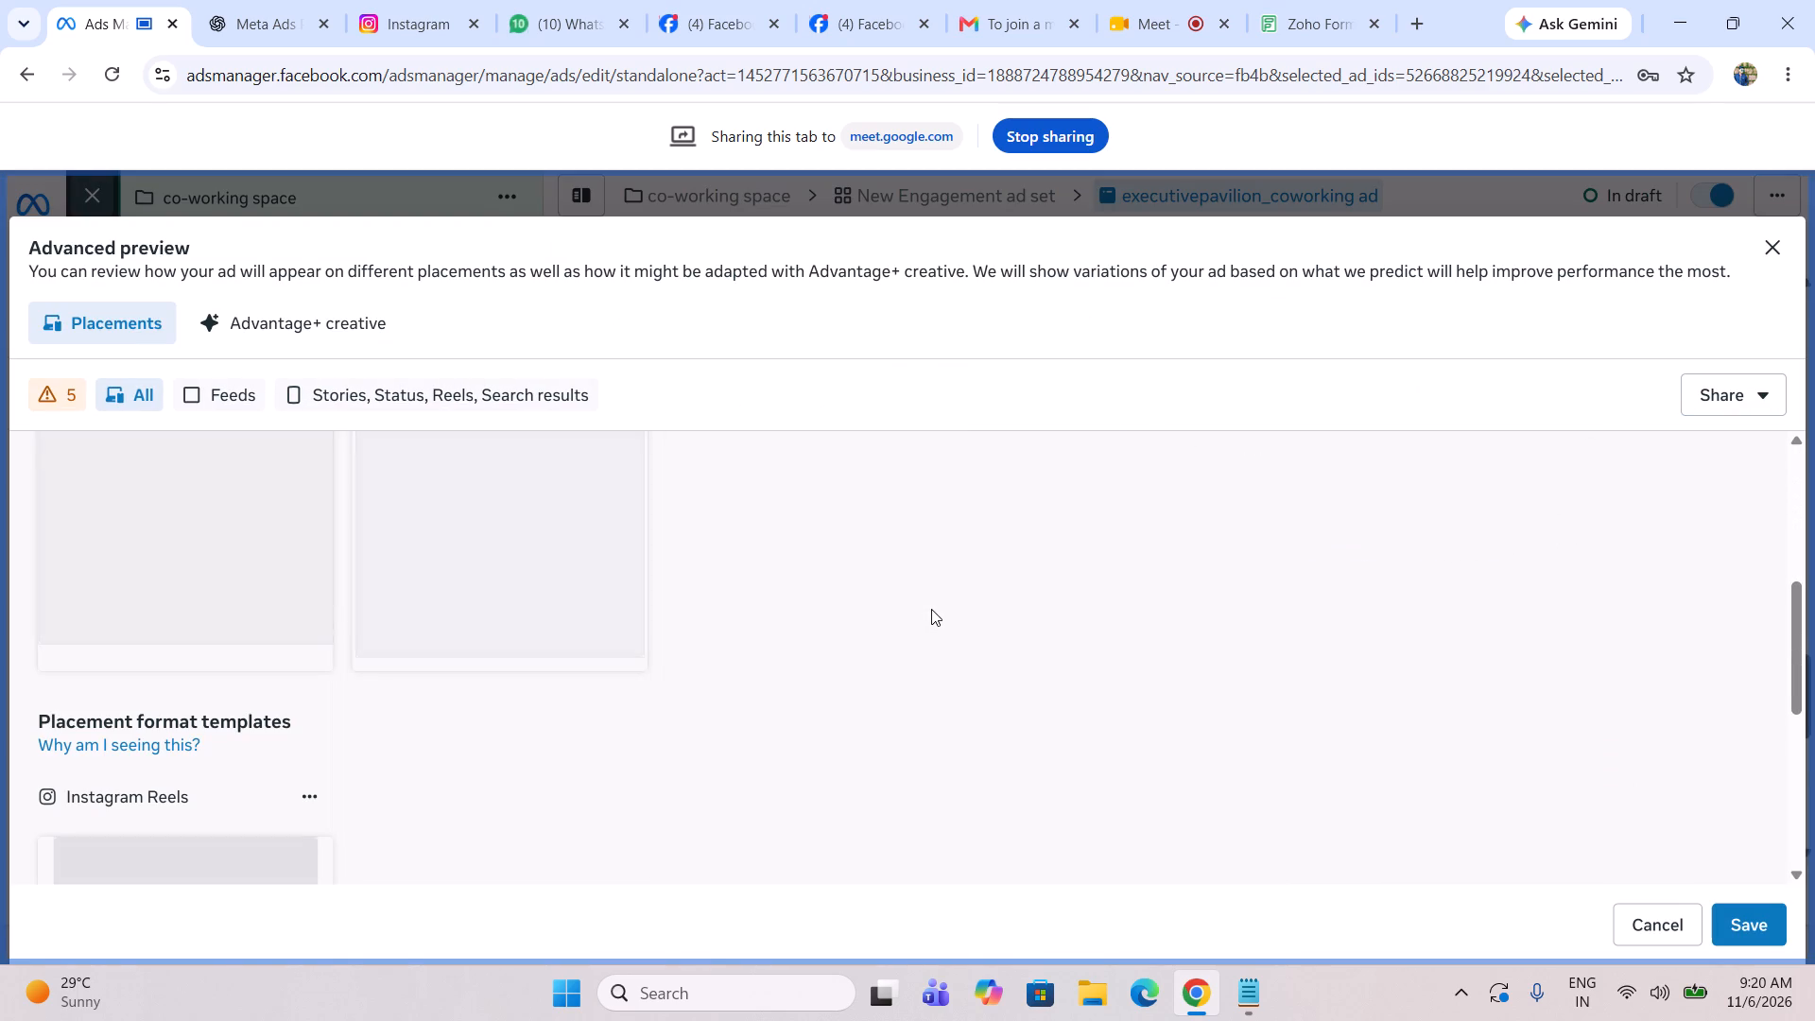
pyautogui.scroll(1, 522, 710)
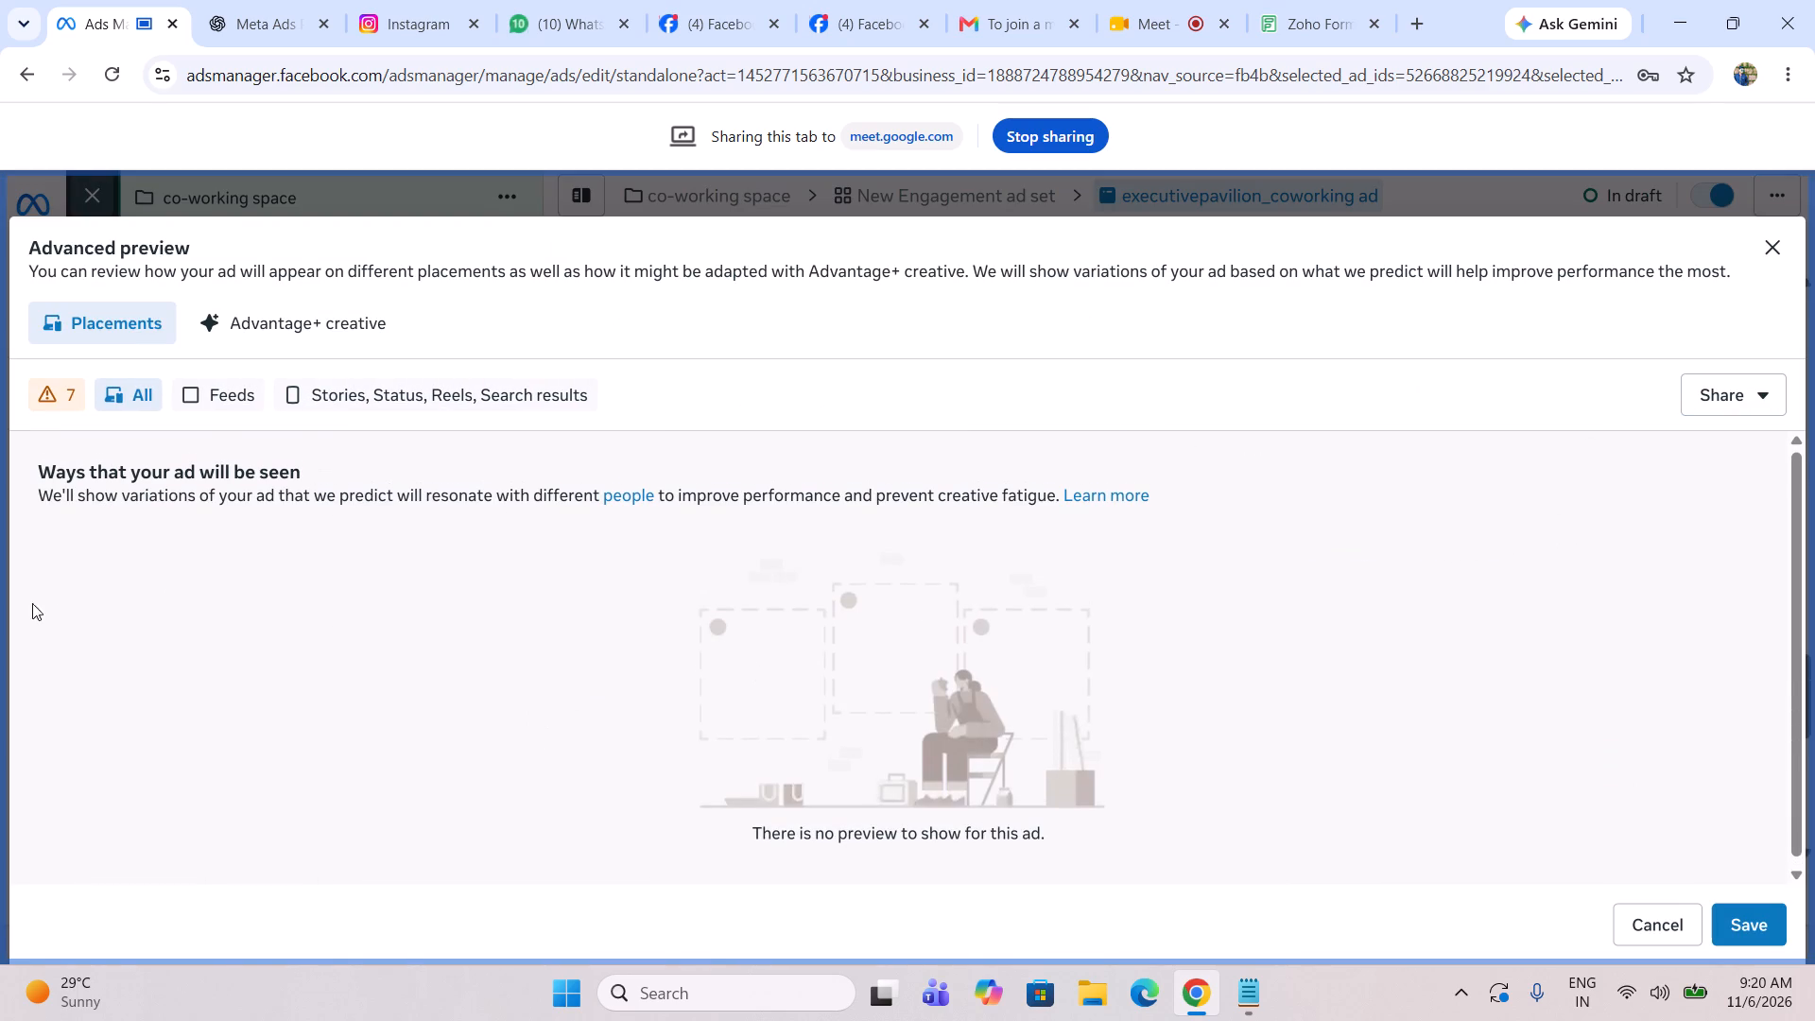
pyautogui.scroll(2, 458, 612)
pyautogui.scroll(3, 652, 564)
pyautogui.click(1765, 255)
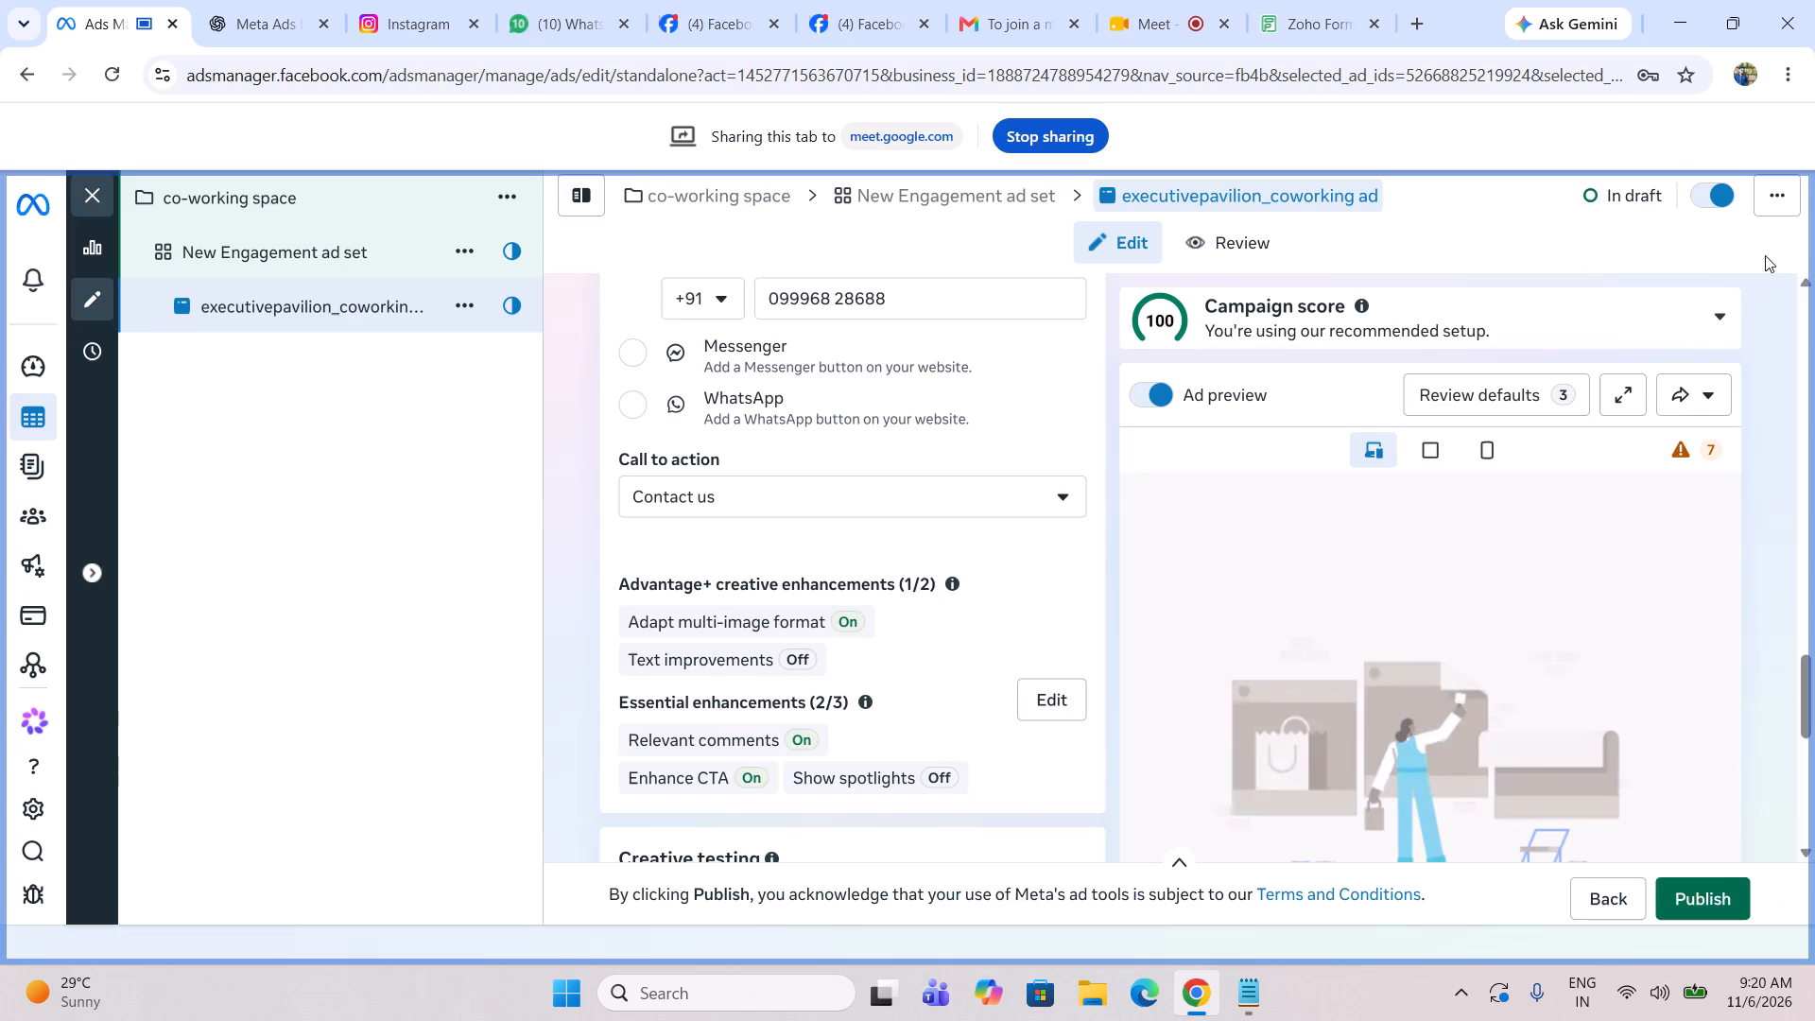
# Take a screen capture of the ad creative's Website URL and Browser add-ons settings.
pyautogui.scroll(-1, 1012, 546)
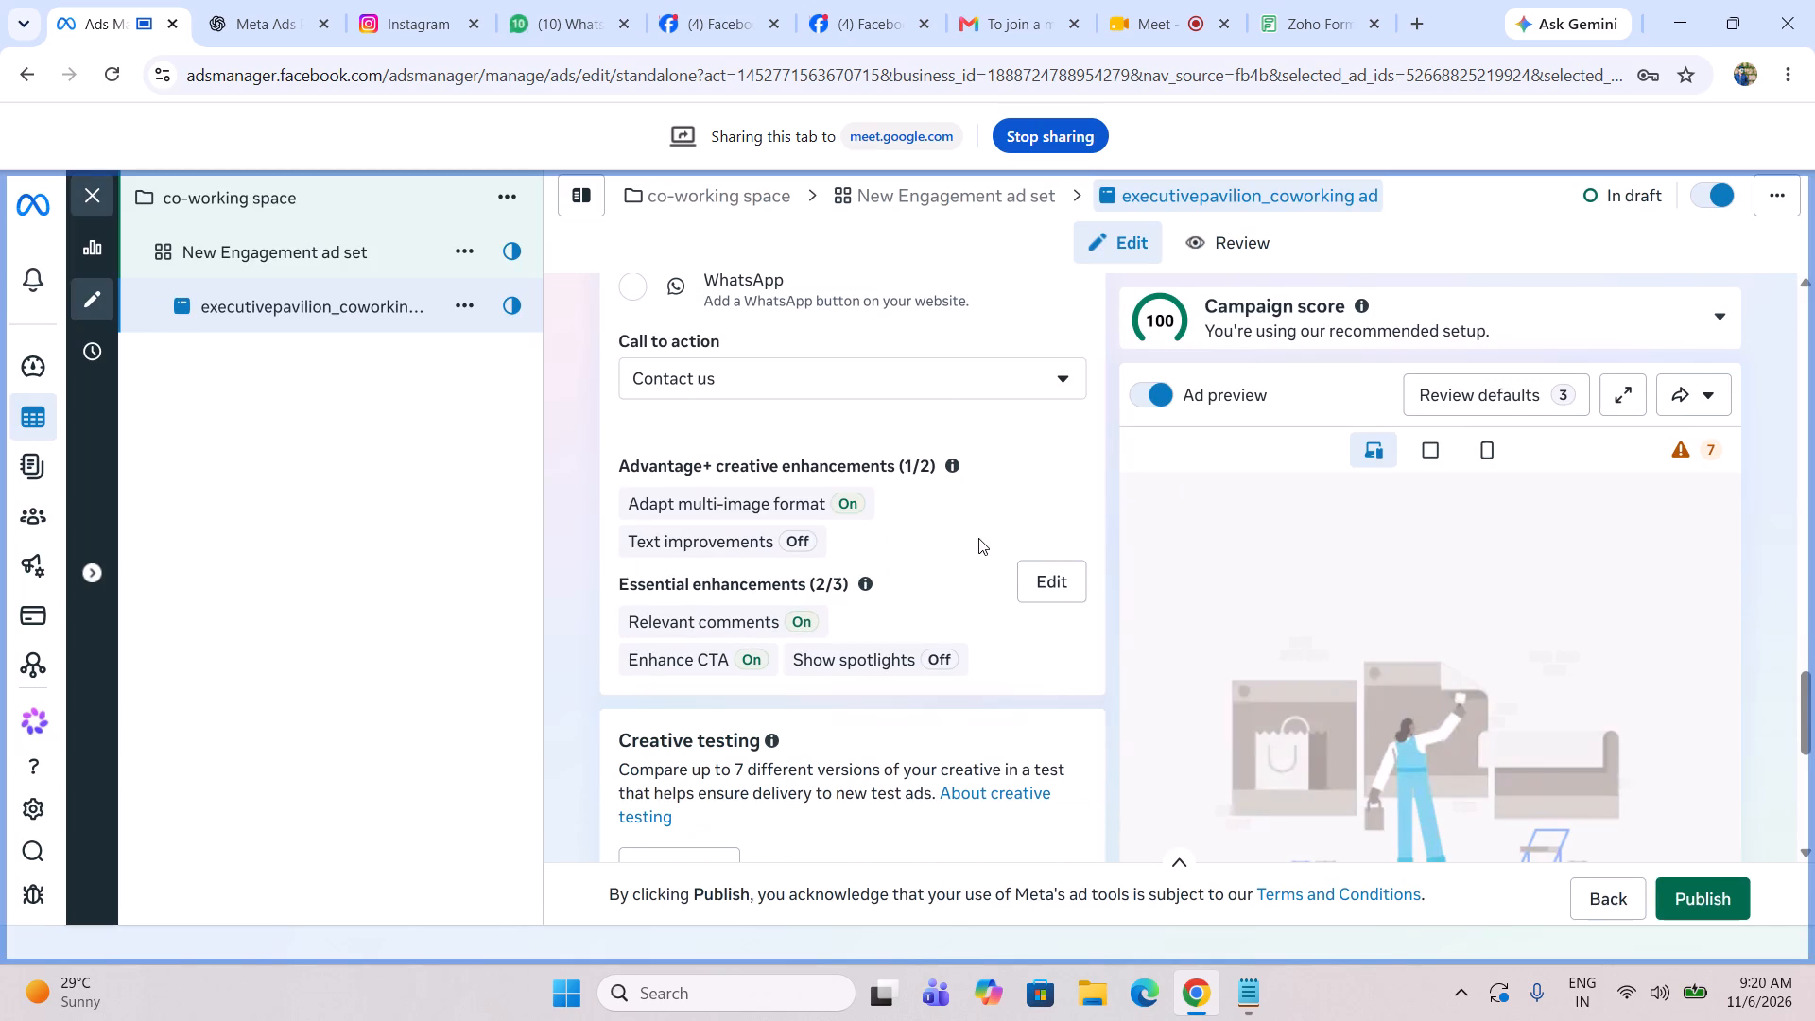
pyautogui.scroll(-1, 982, 537)
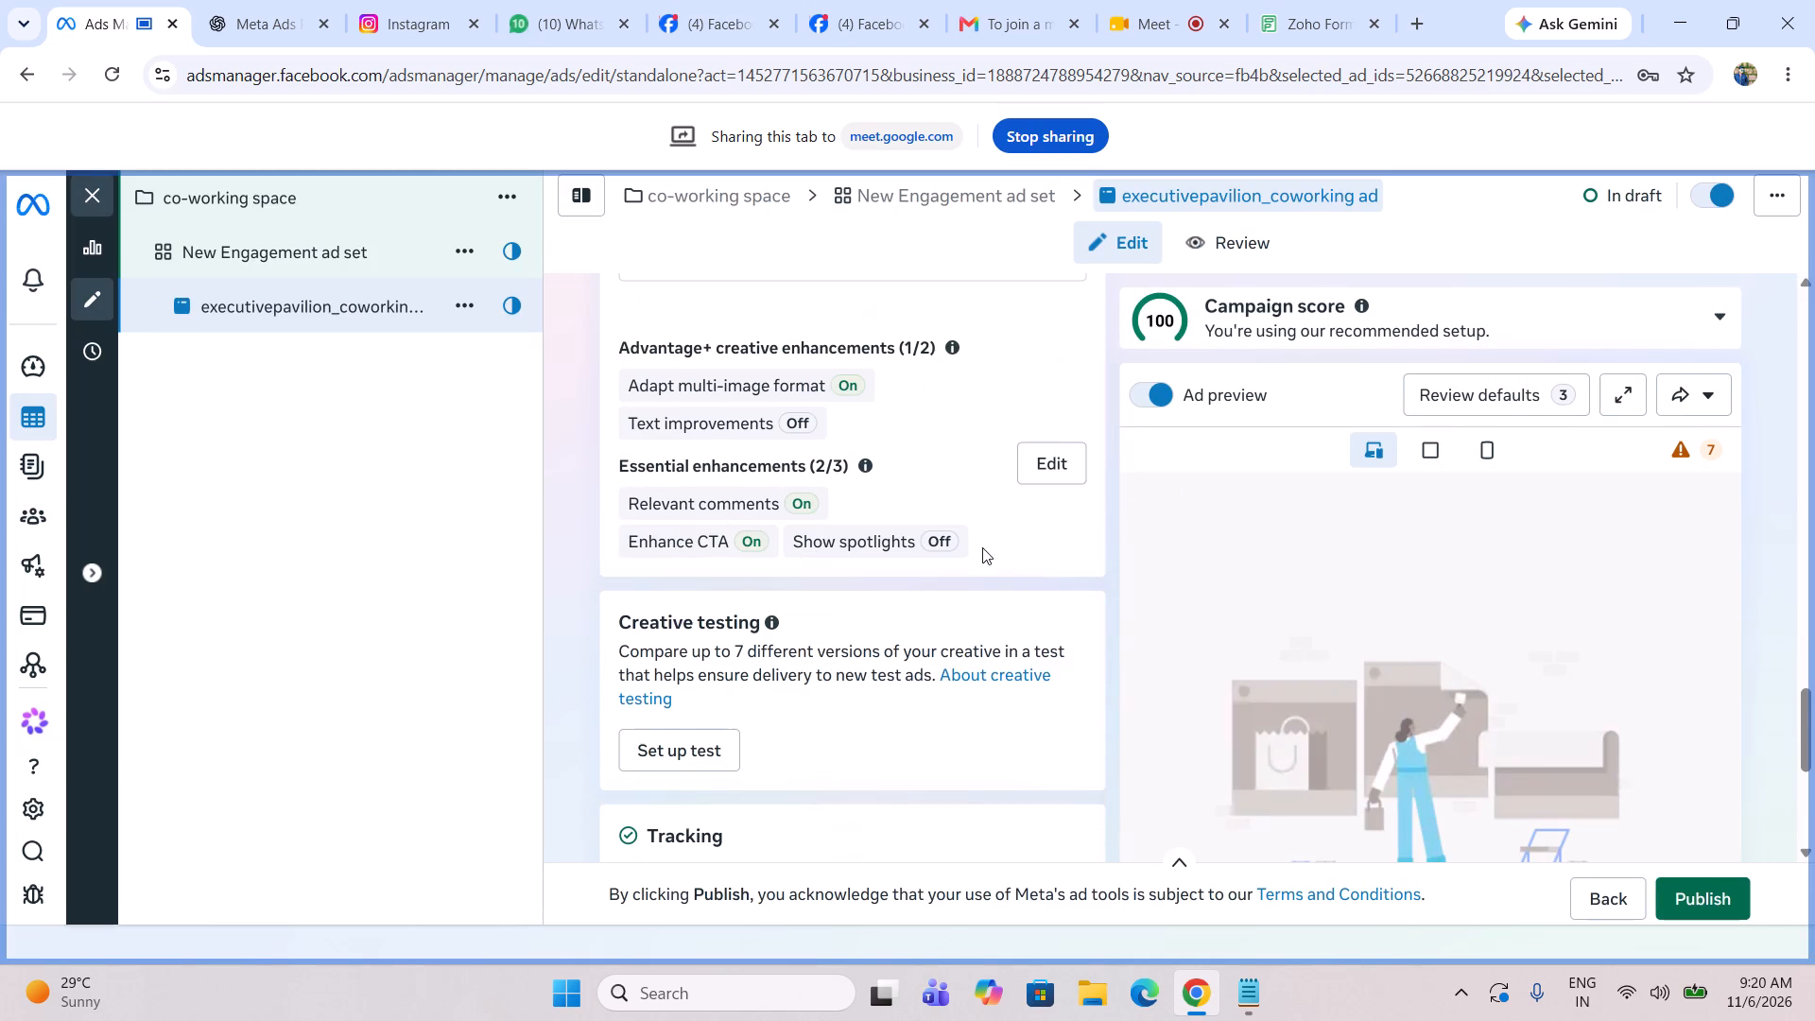
pyautogui.scroll(-2, 982, 550)
pyautogui.scroll(5, 978, 571)
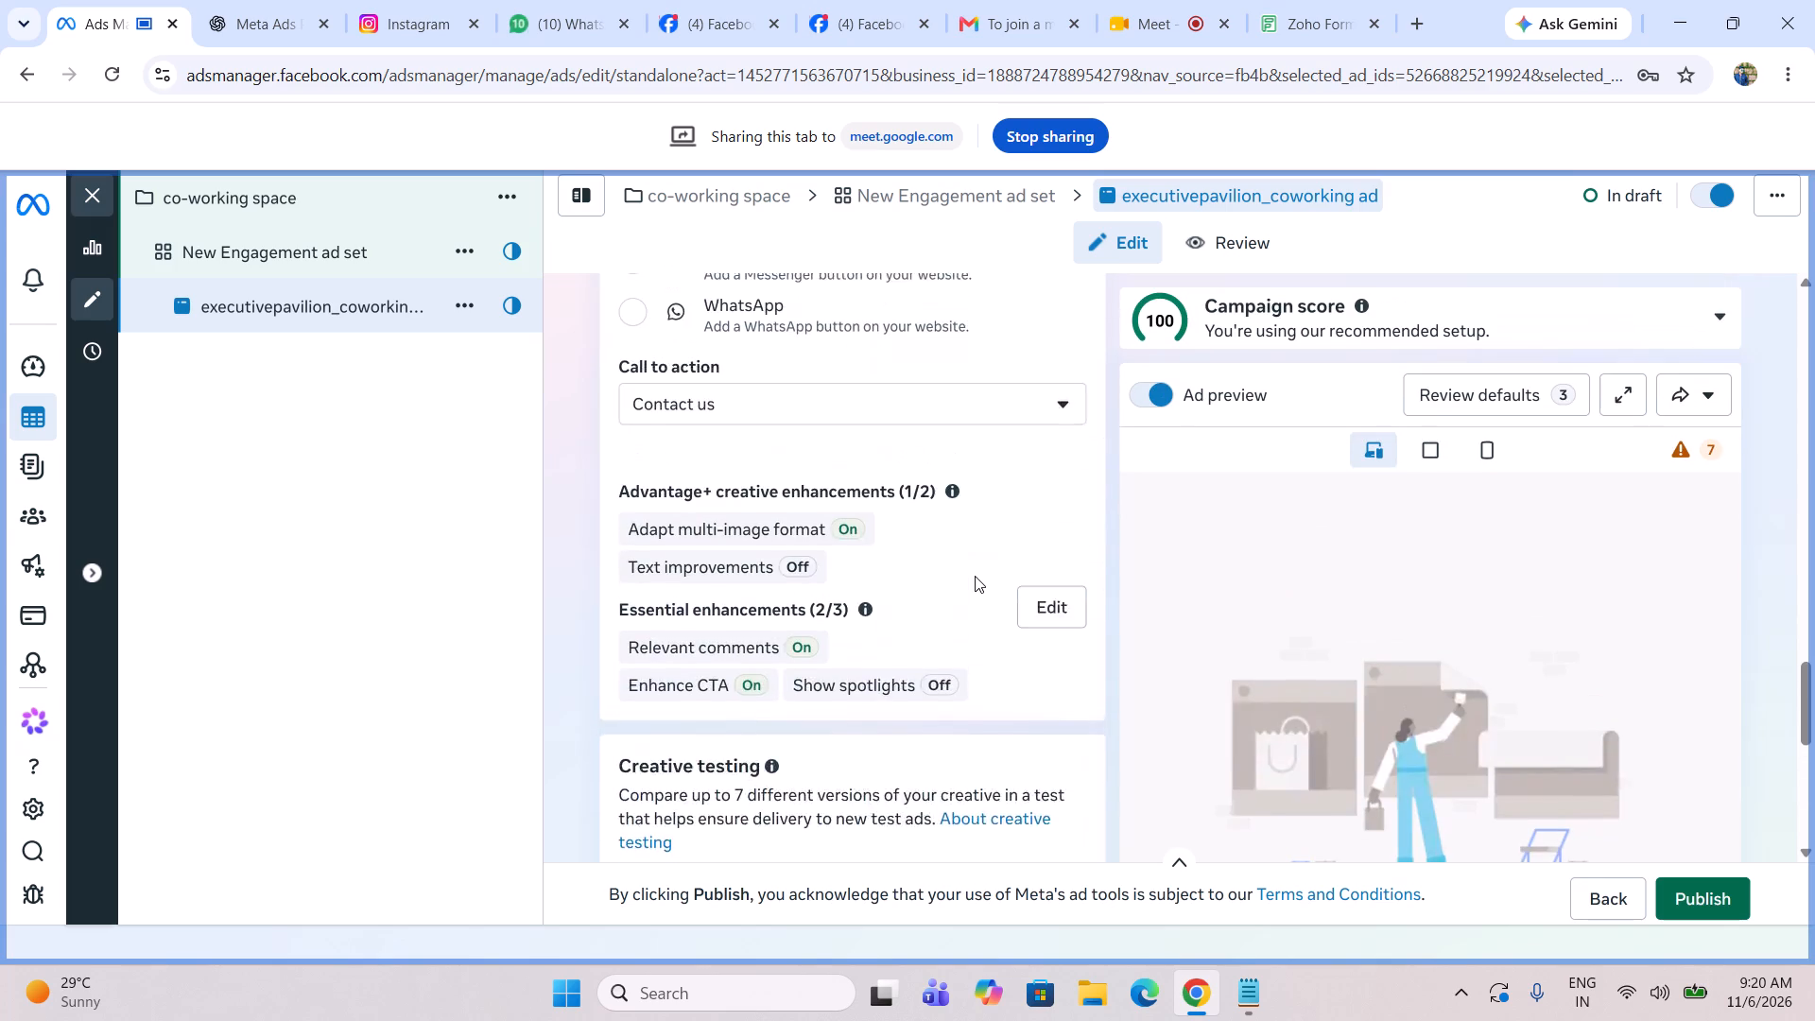
pyautogui.scroll(2, 975, 576)
pyautogui.scroll(2, 856, 682)
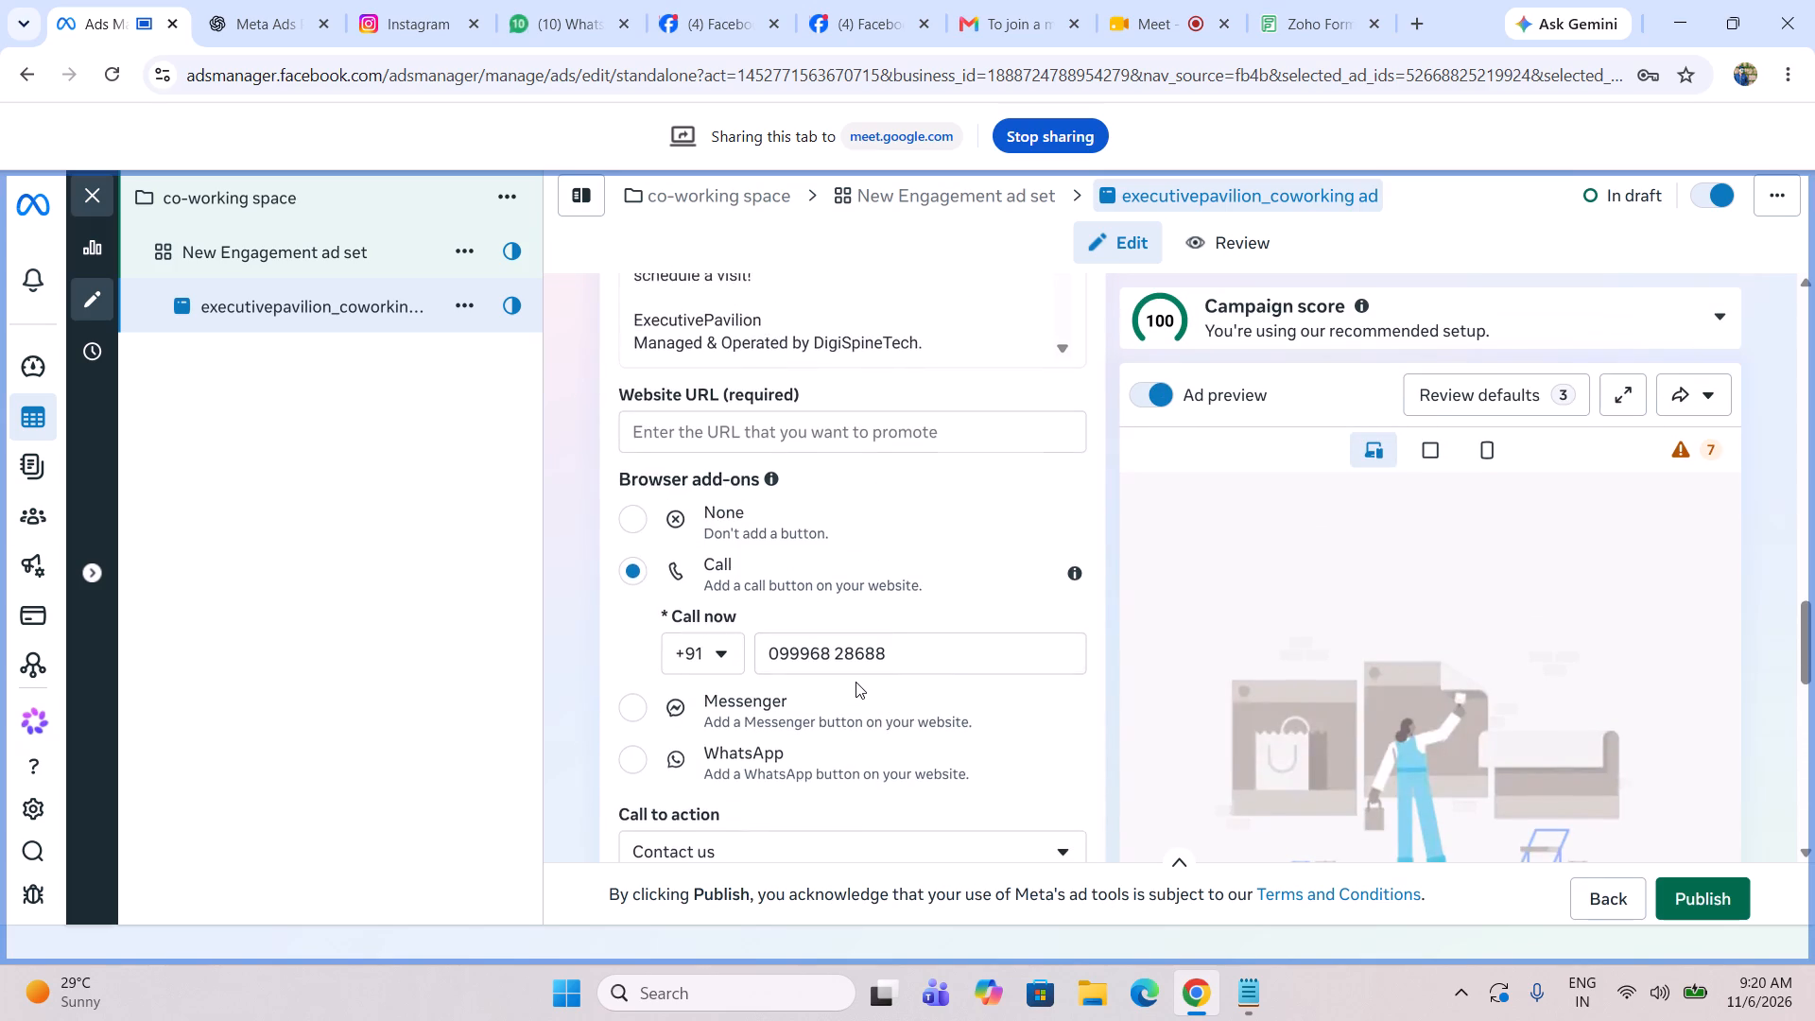
pyautogui.scroll(-1, 856, 682)
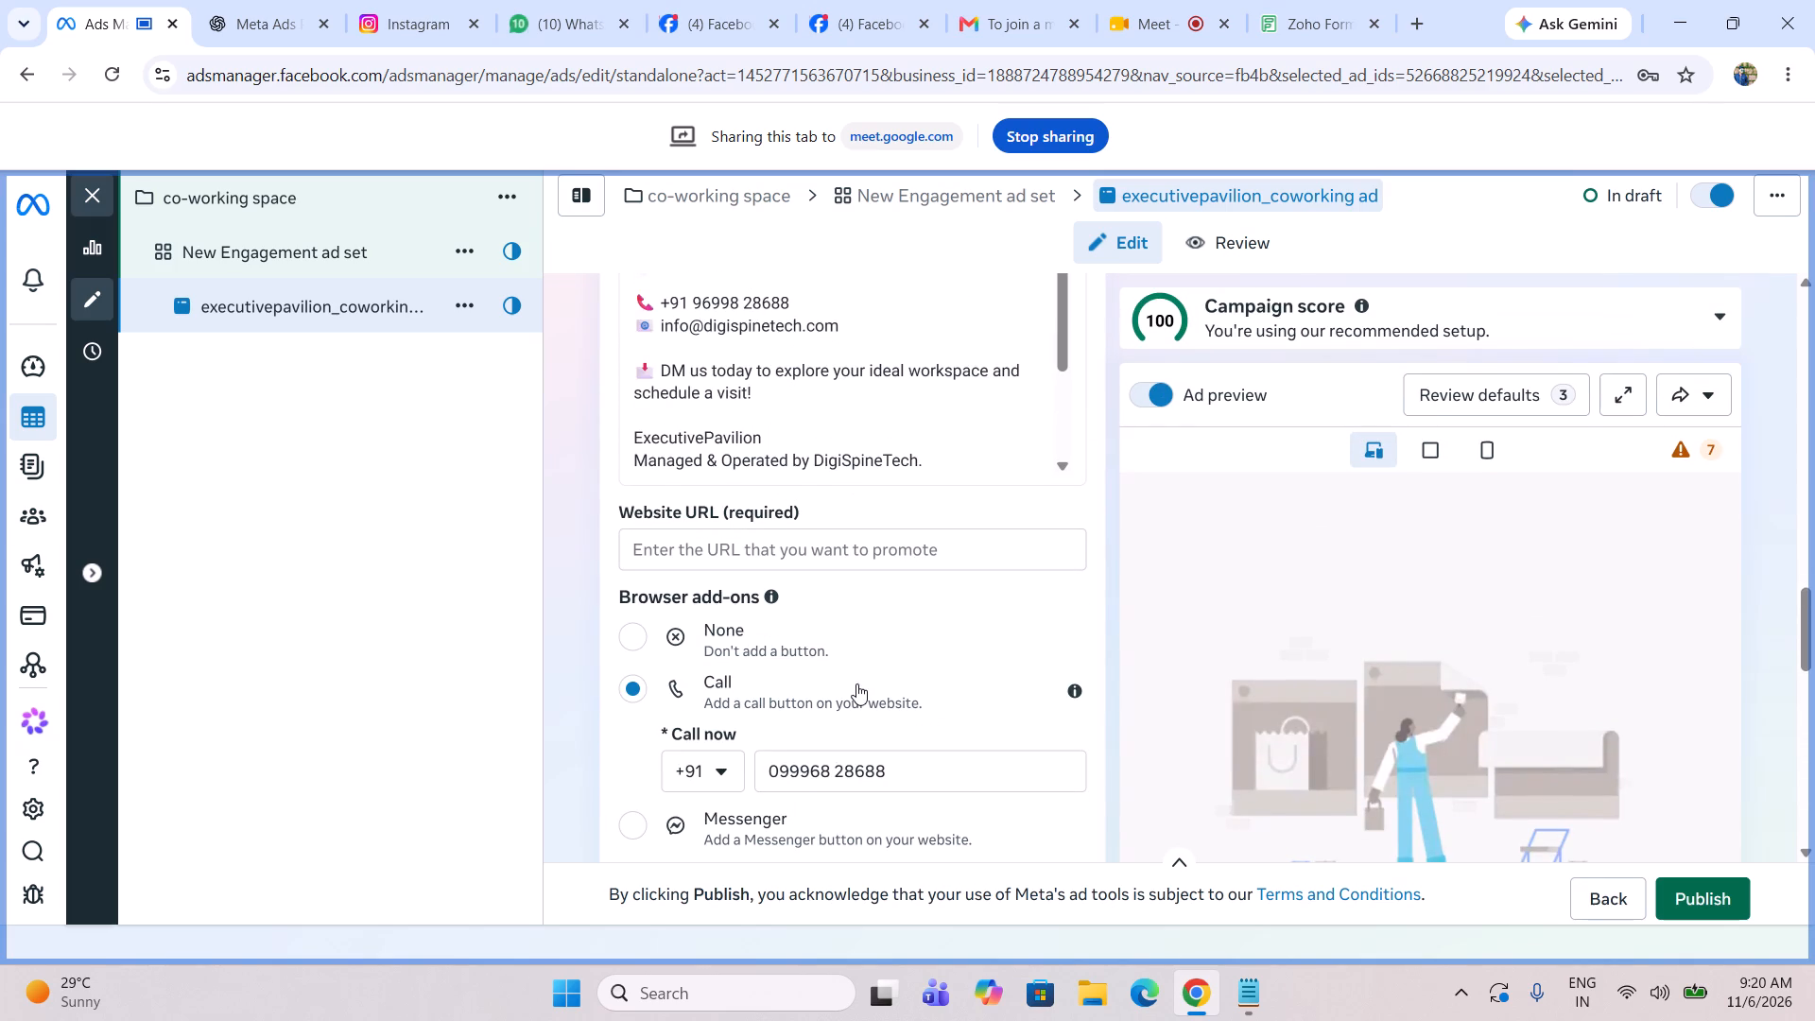
pyautogui.press('shift+super+s')
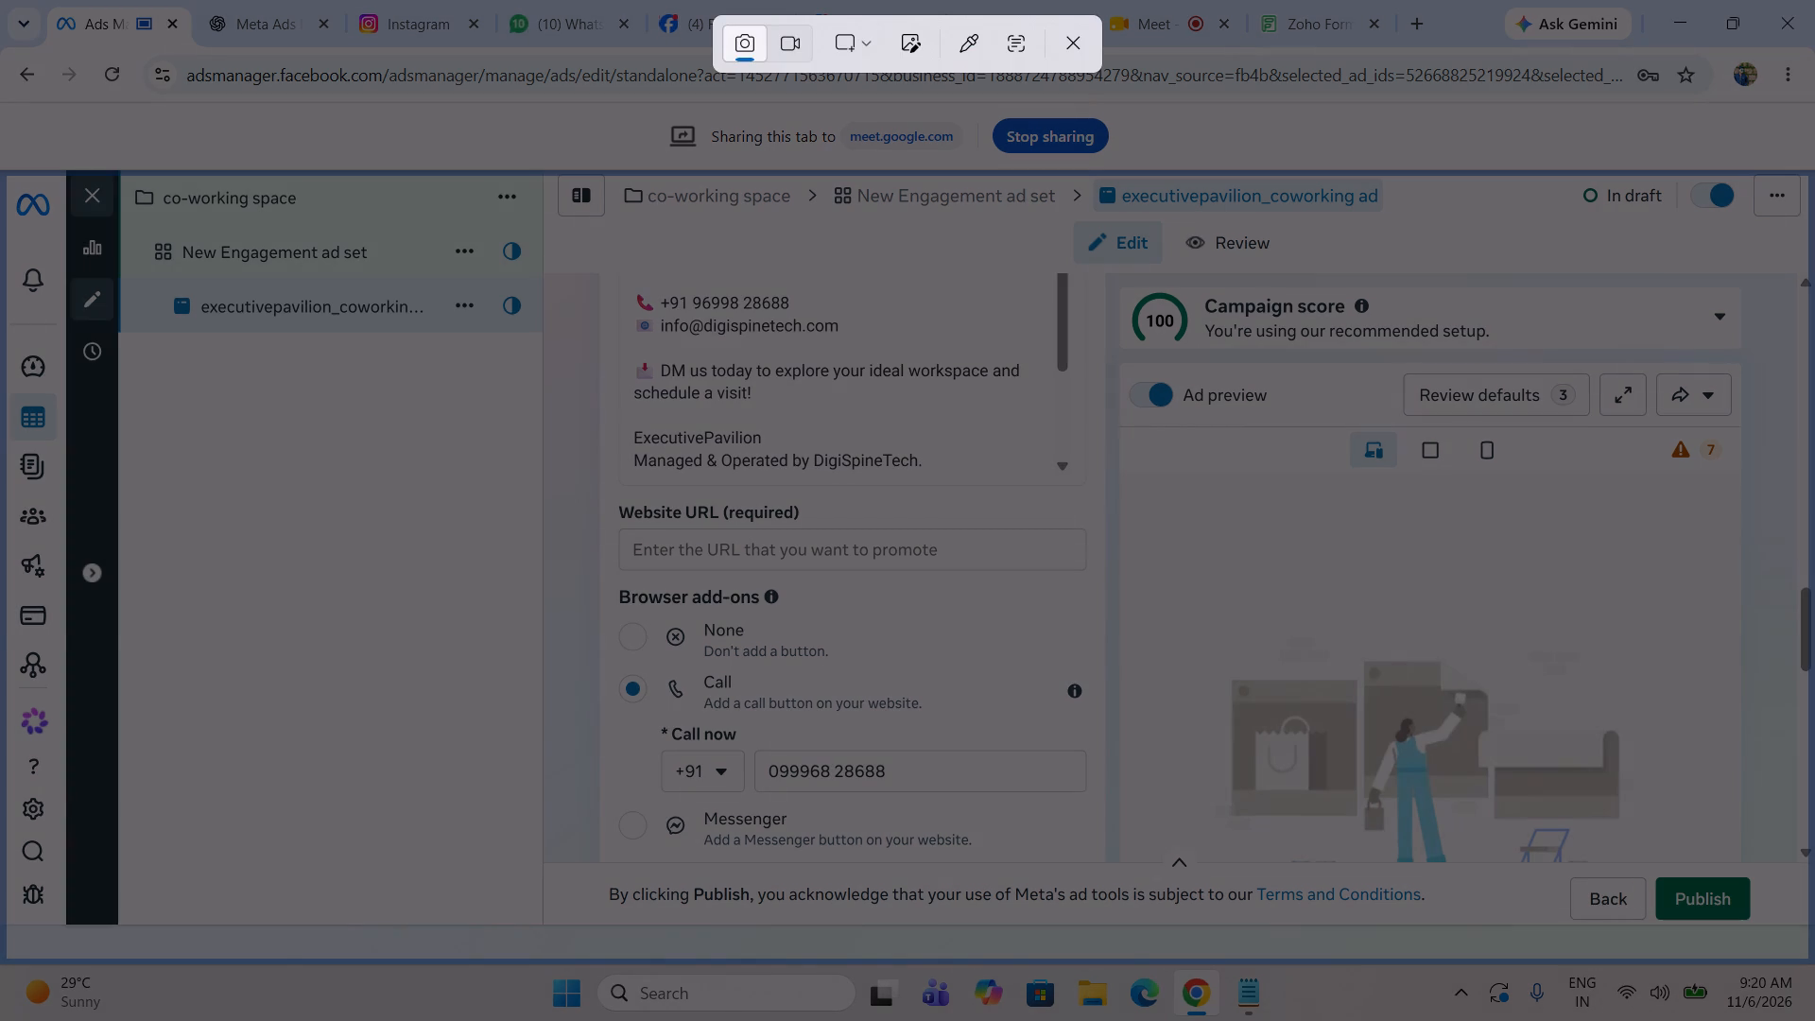
# Capture the entire ad editor page area, including the Website URL and Browser add-ons settings, as a screenshot.
pyautogui.moveTo(0, 171); pyautogui.dragTo(1814, 959)
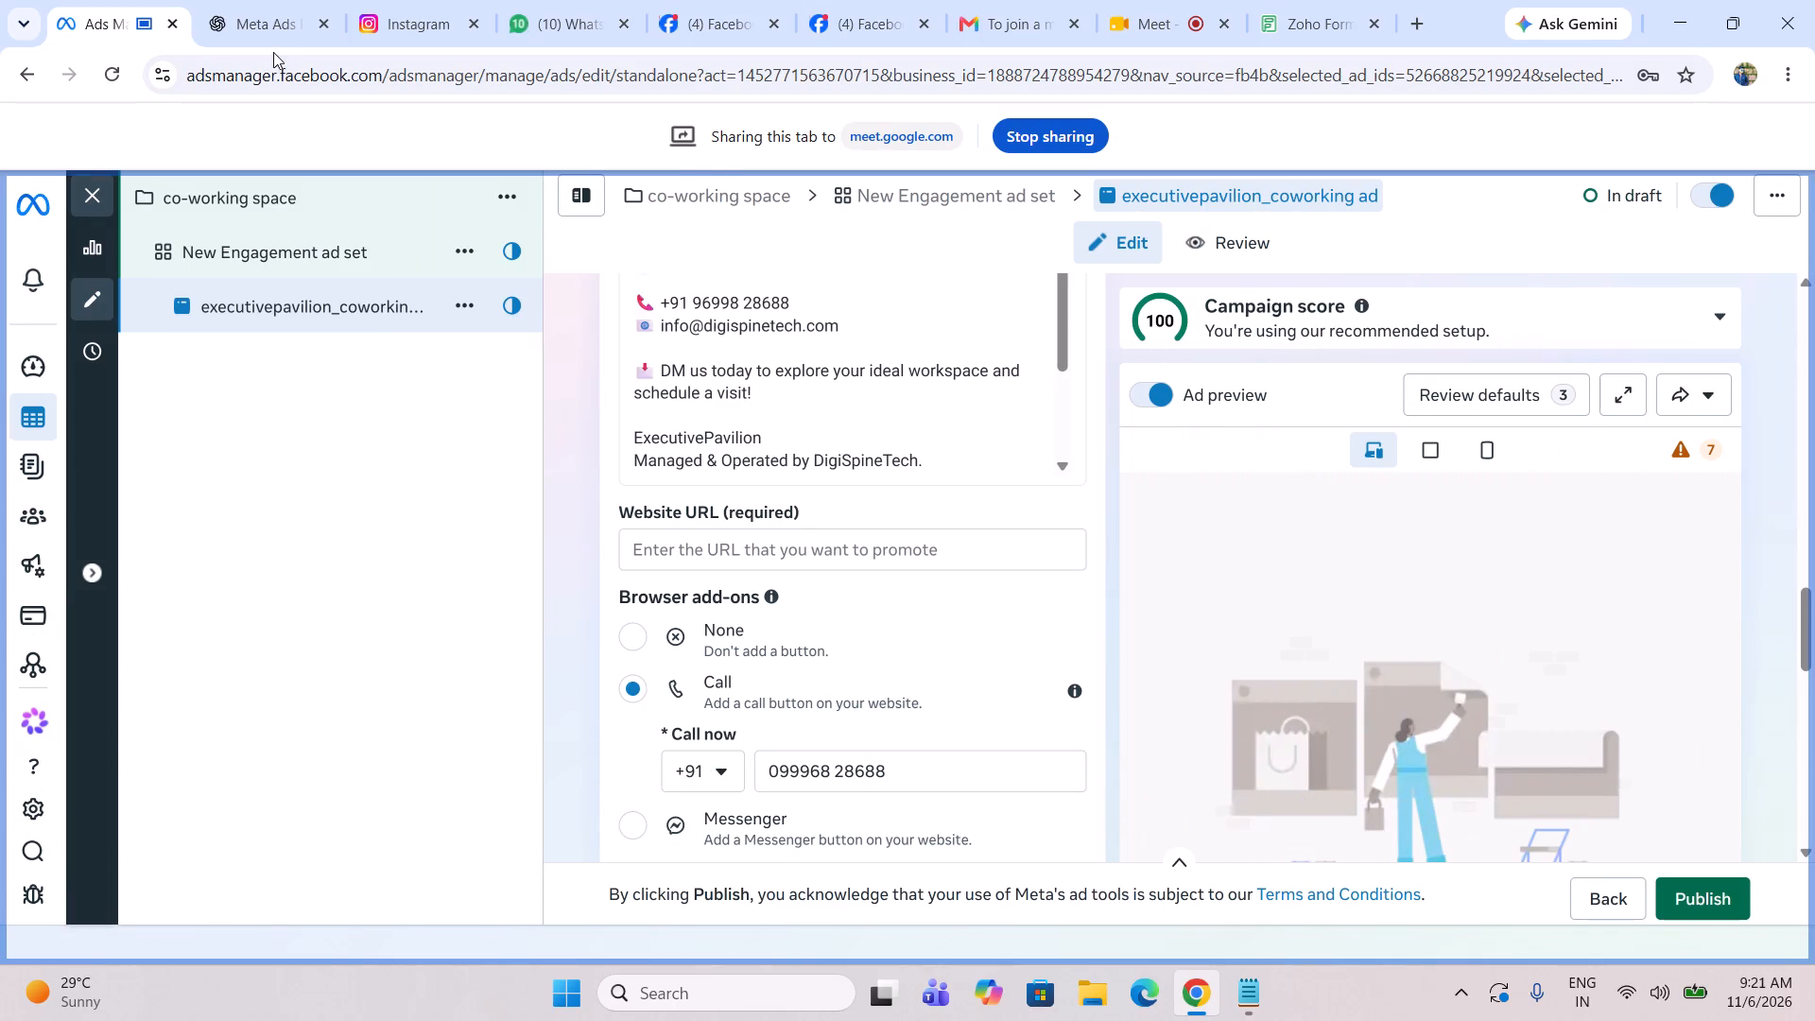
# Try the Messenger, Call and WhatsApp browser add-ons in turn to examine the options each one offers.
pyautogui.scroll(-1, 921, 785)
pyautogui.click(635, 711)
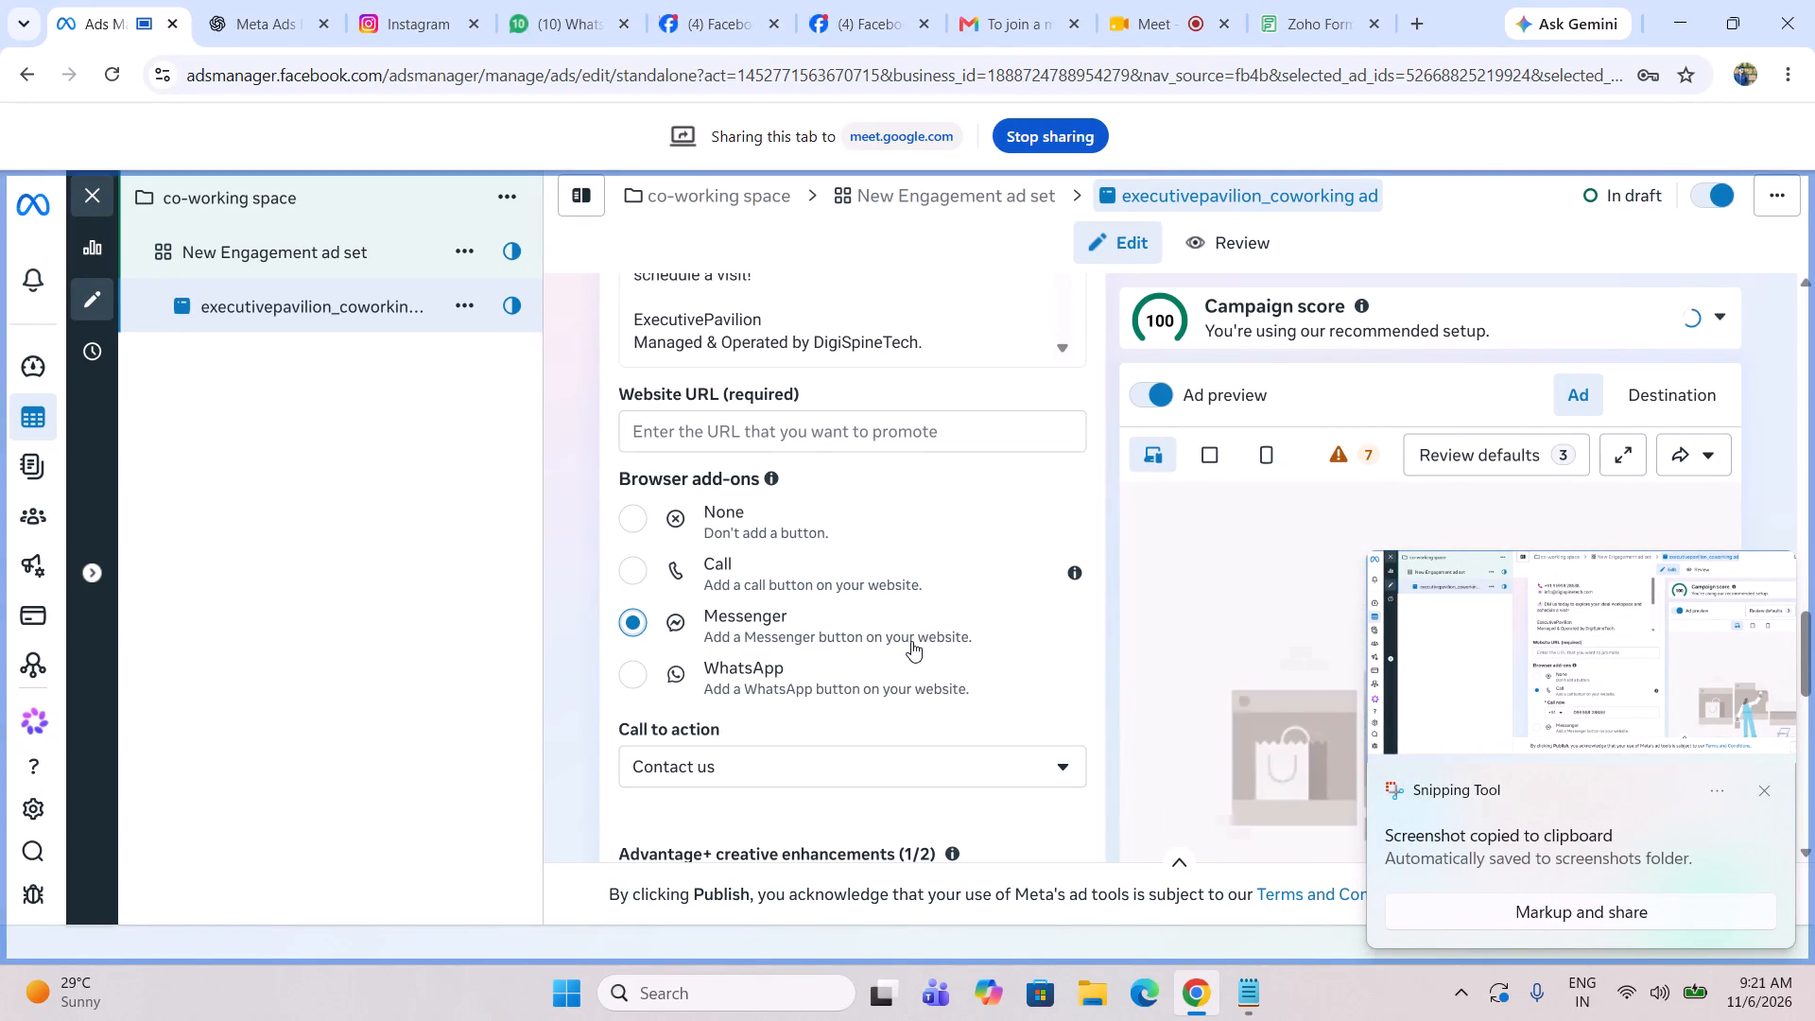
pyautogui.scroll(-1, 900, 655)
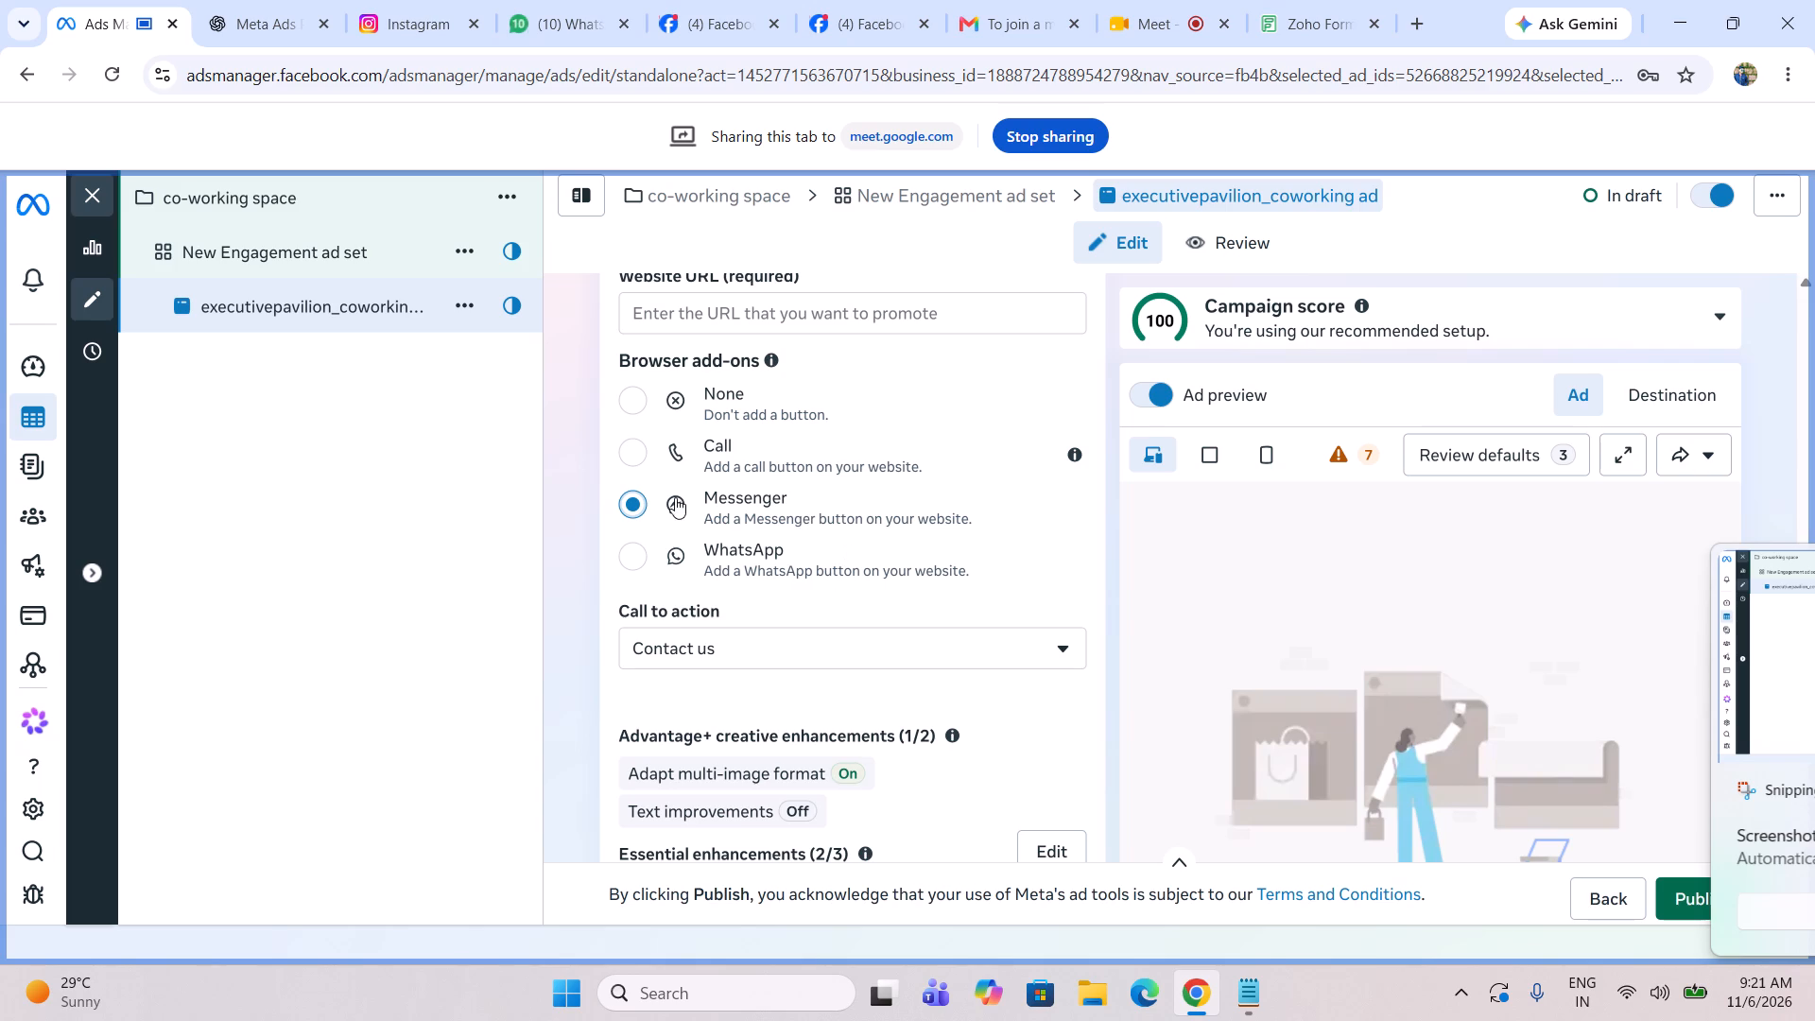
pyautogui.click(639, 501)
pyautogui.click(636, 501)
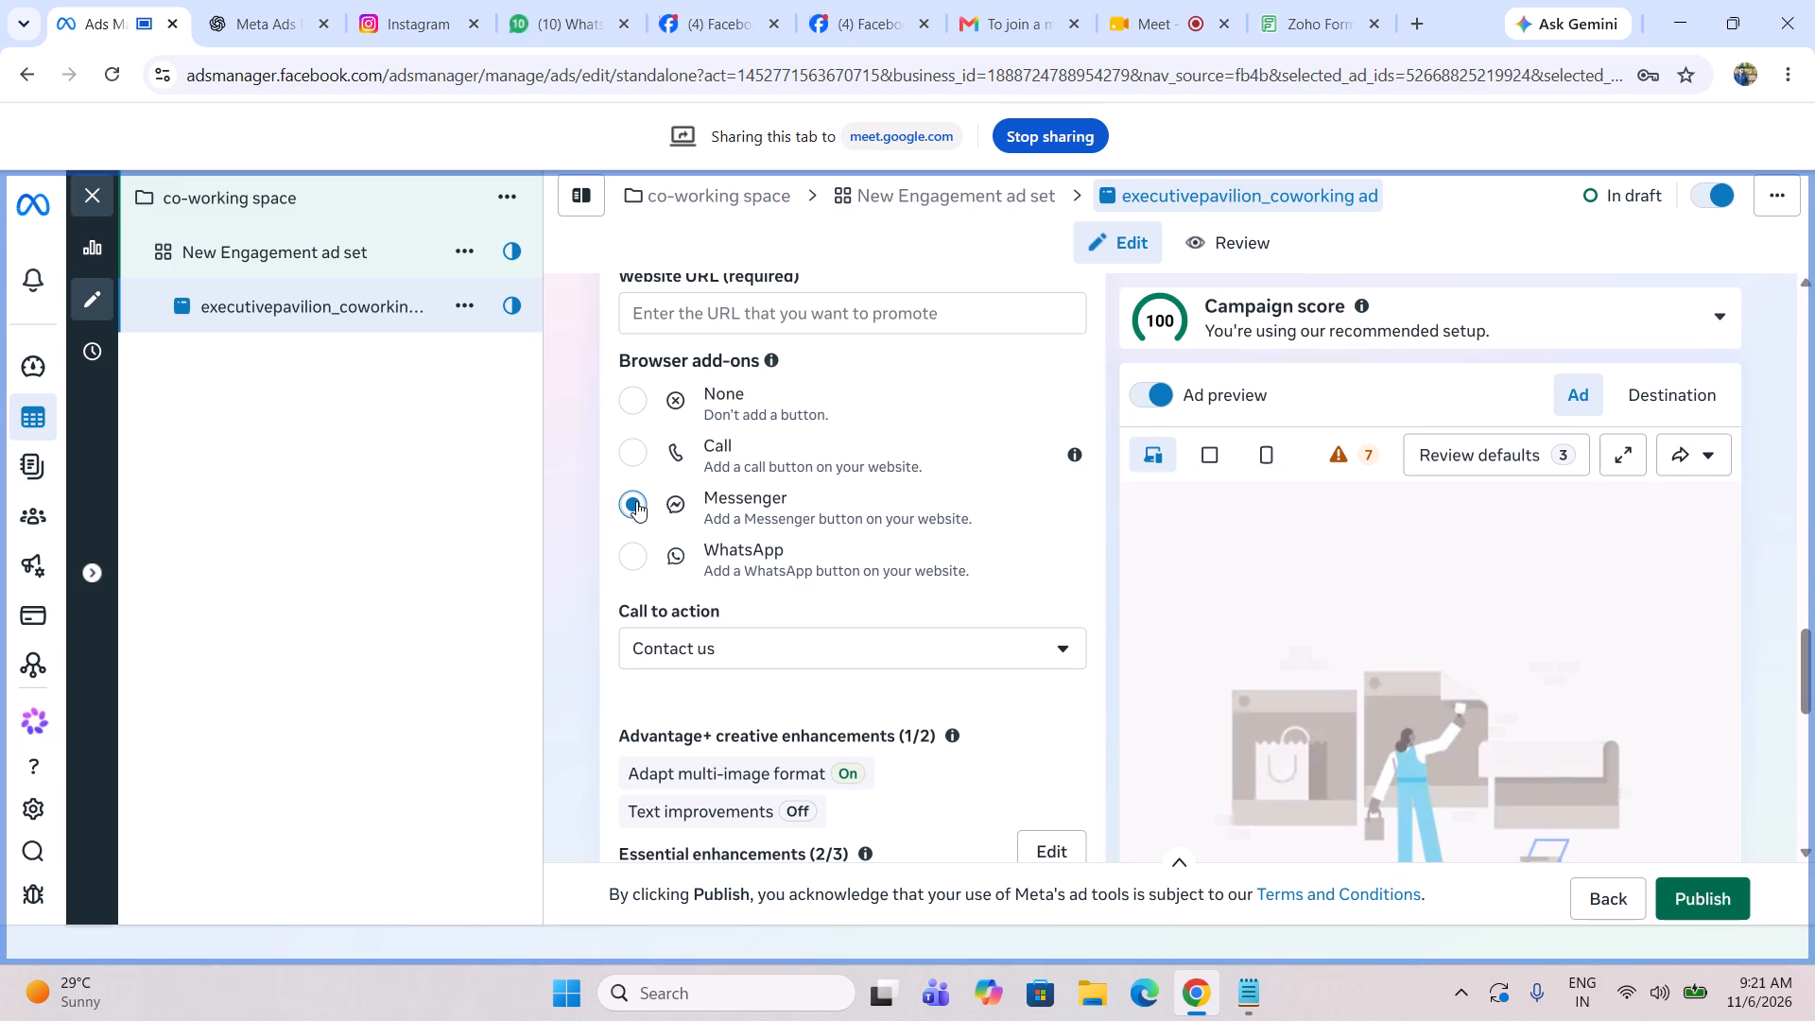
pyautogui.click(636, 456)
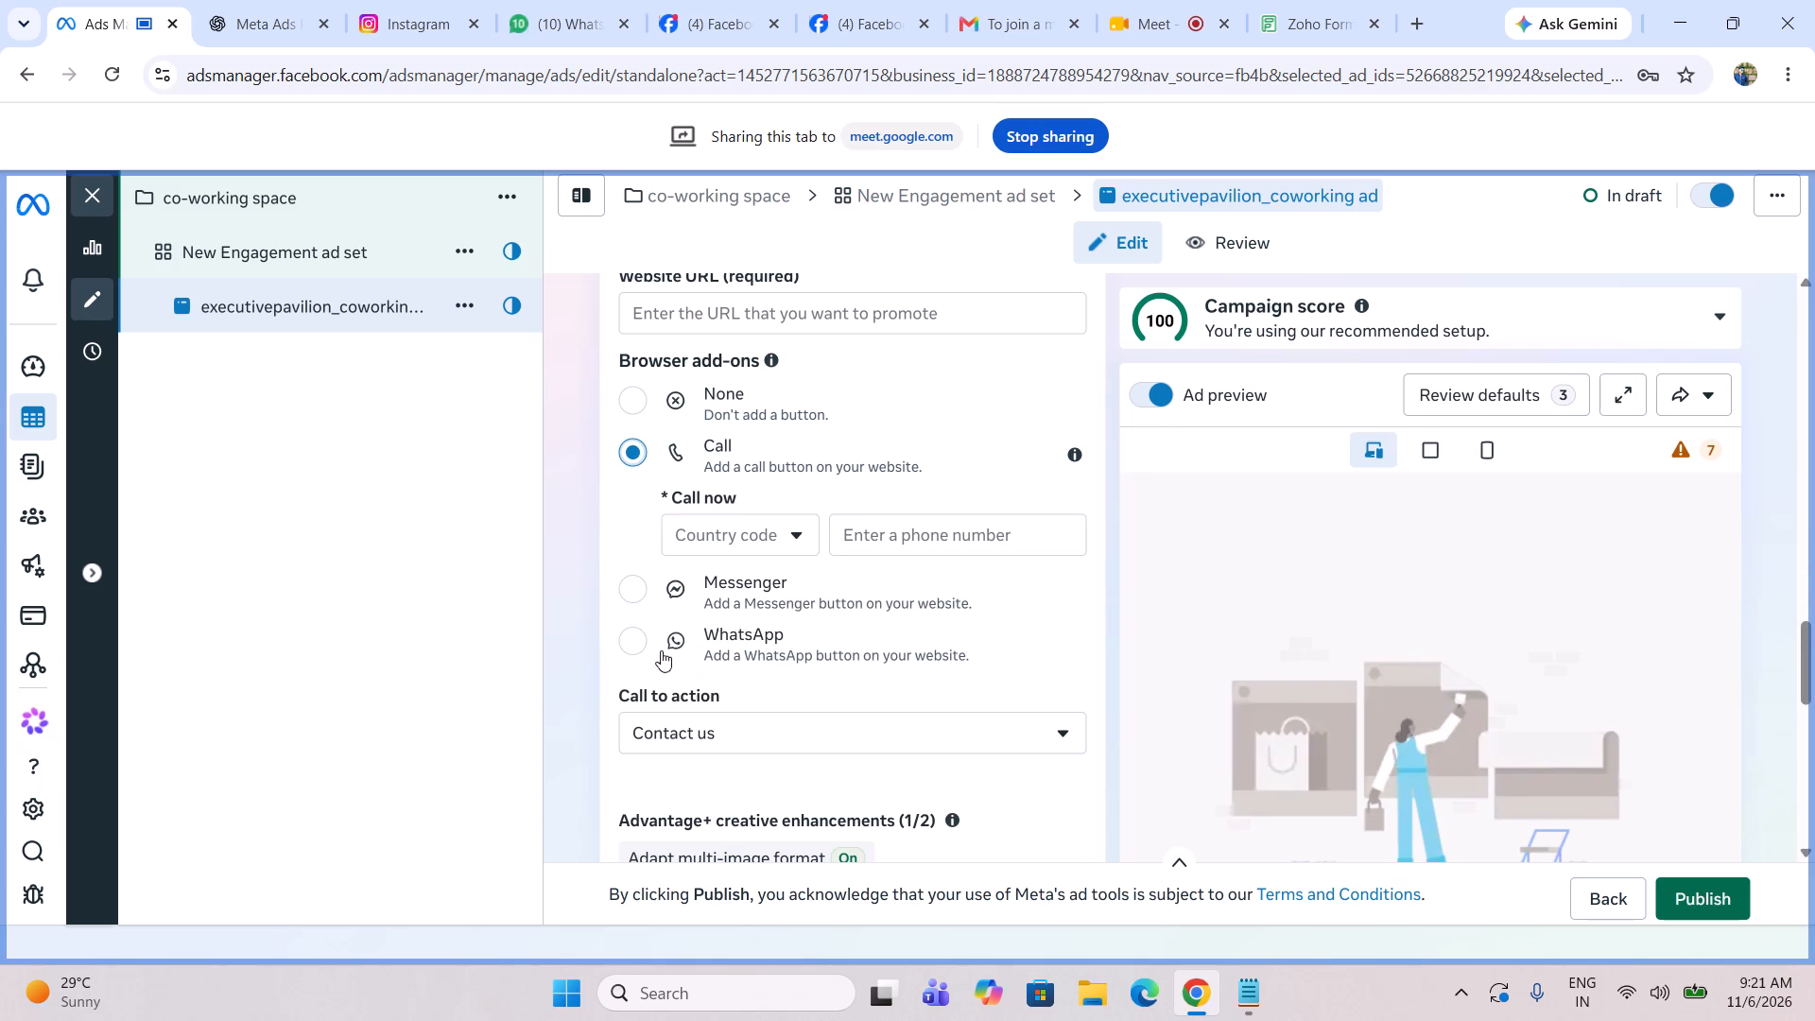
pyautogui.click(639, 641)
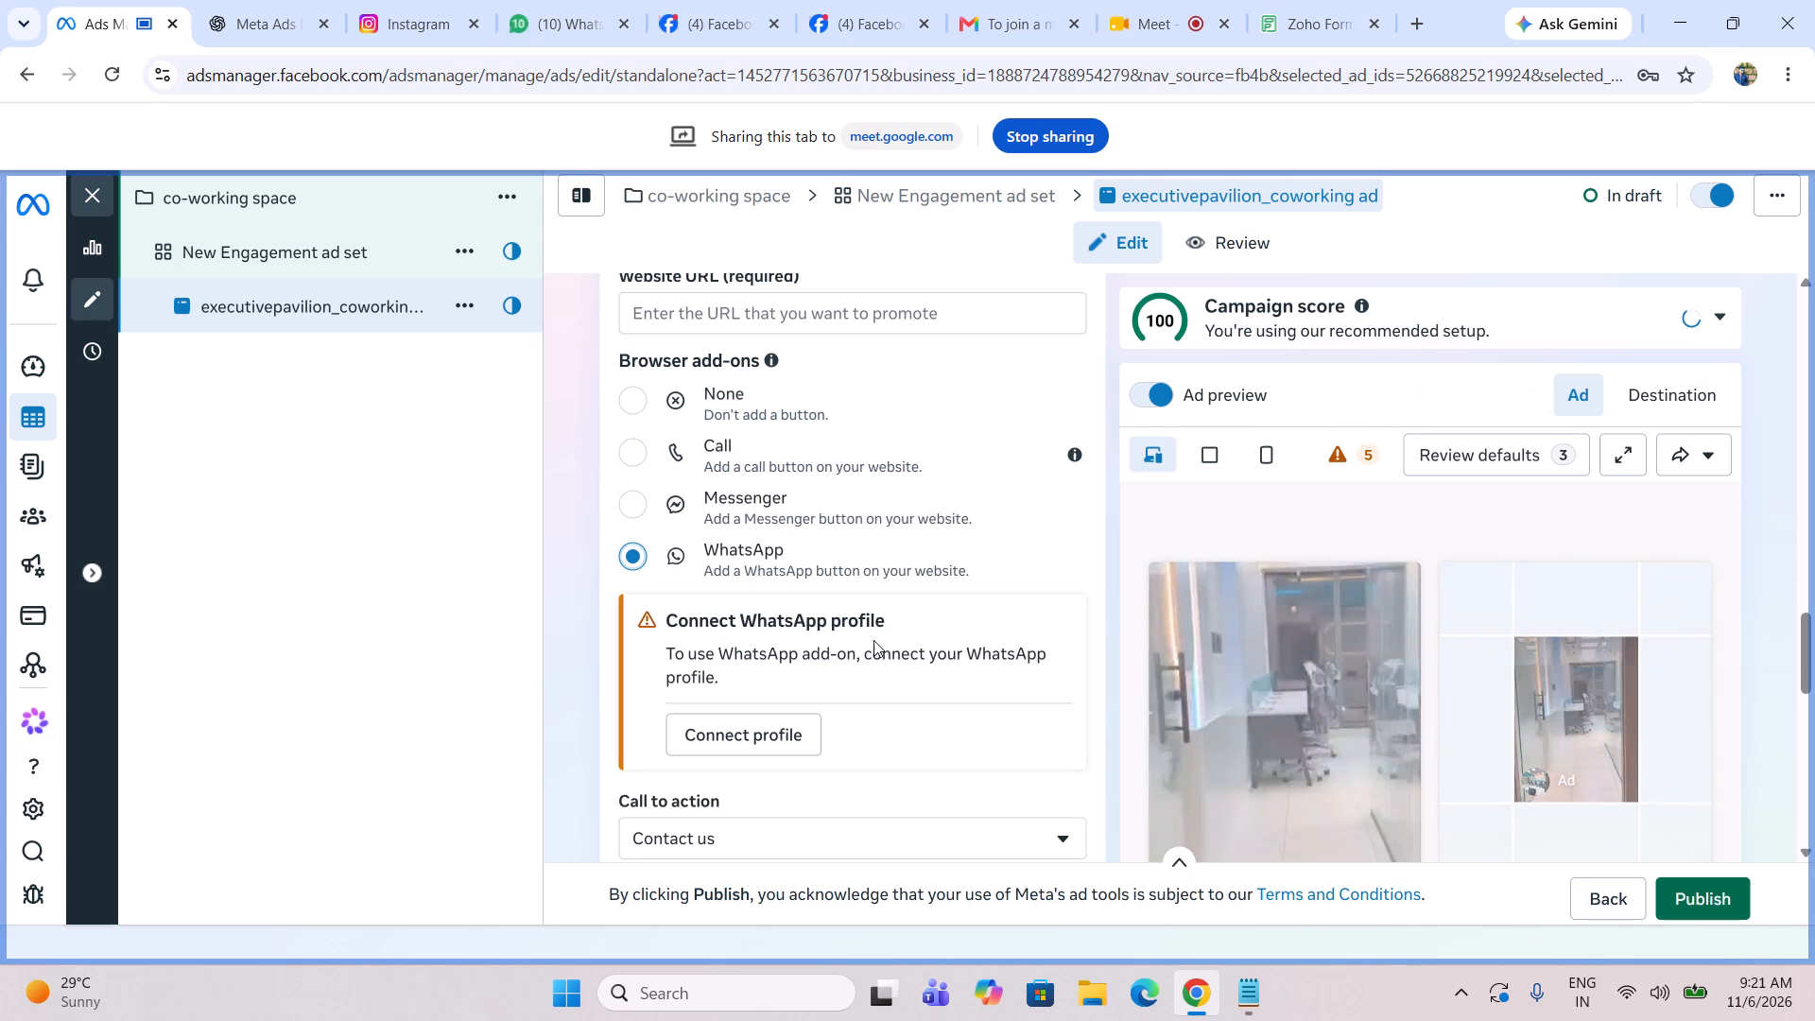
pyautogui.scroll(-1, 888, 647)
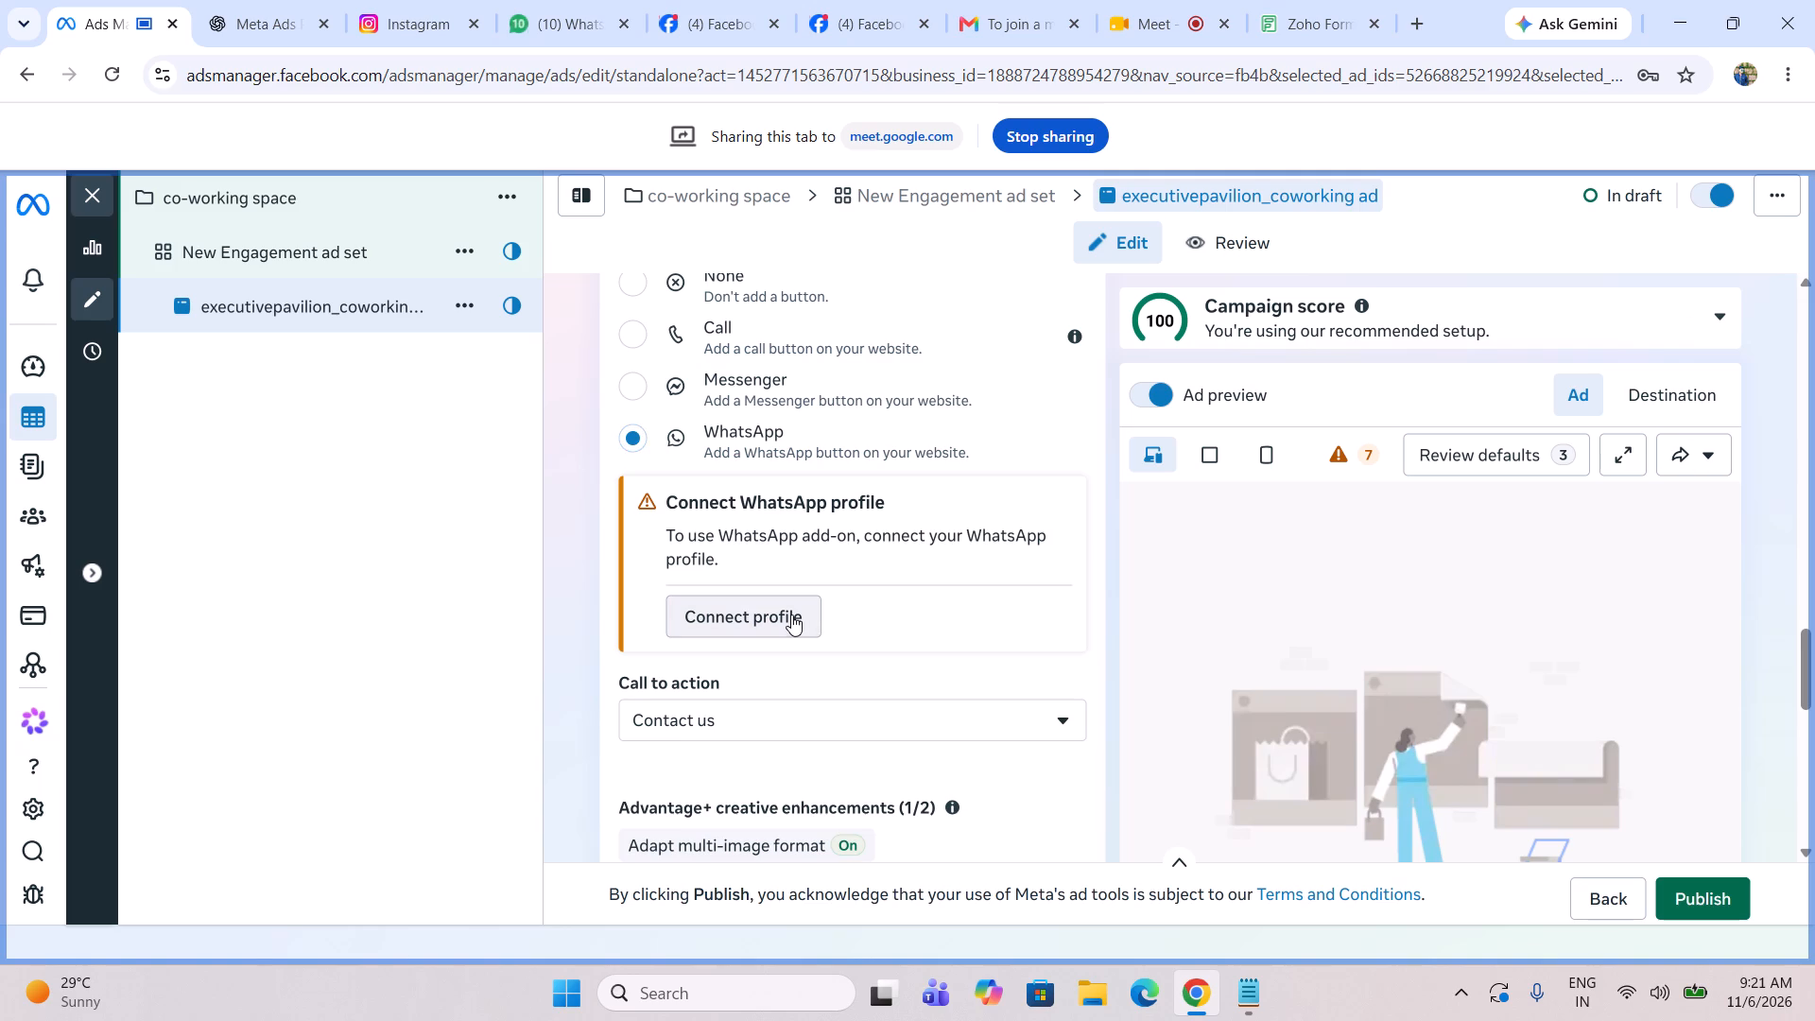
# Set the ad's browser add-on to None.
pyautogui.scroll(1, 811, 523)
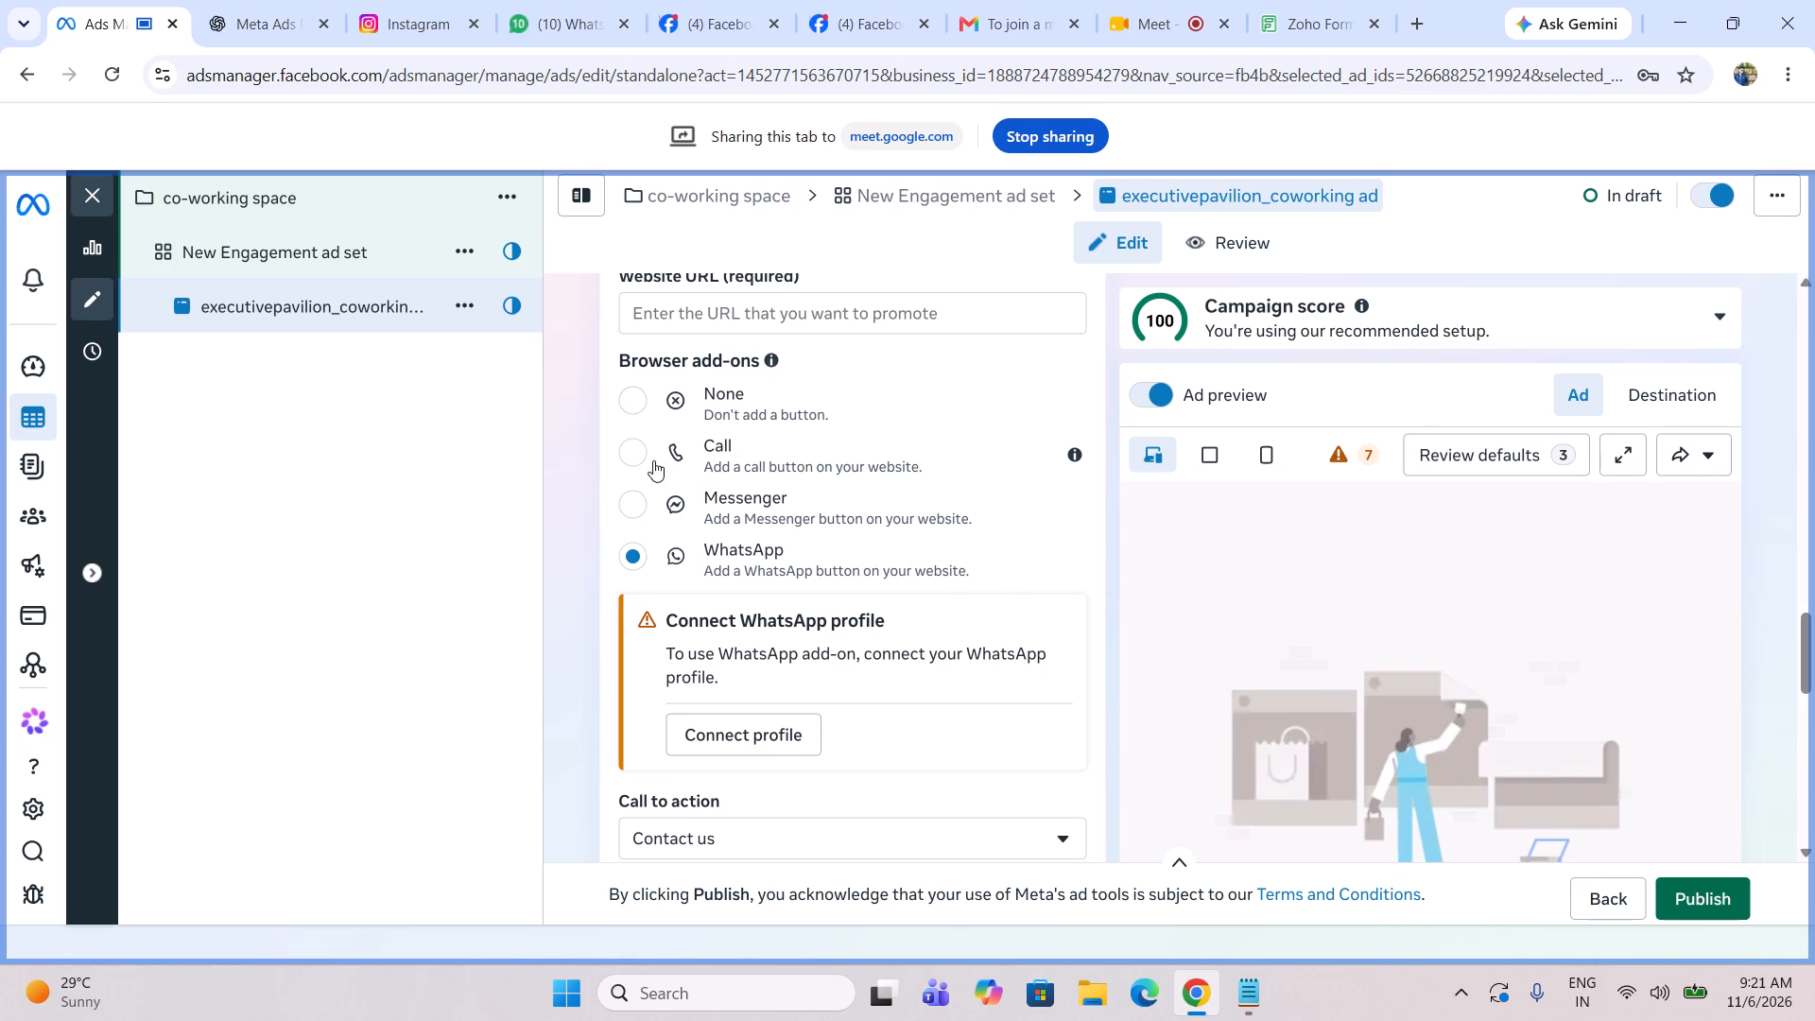
pyautogui.click(637, 403)
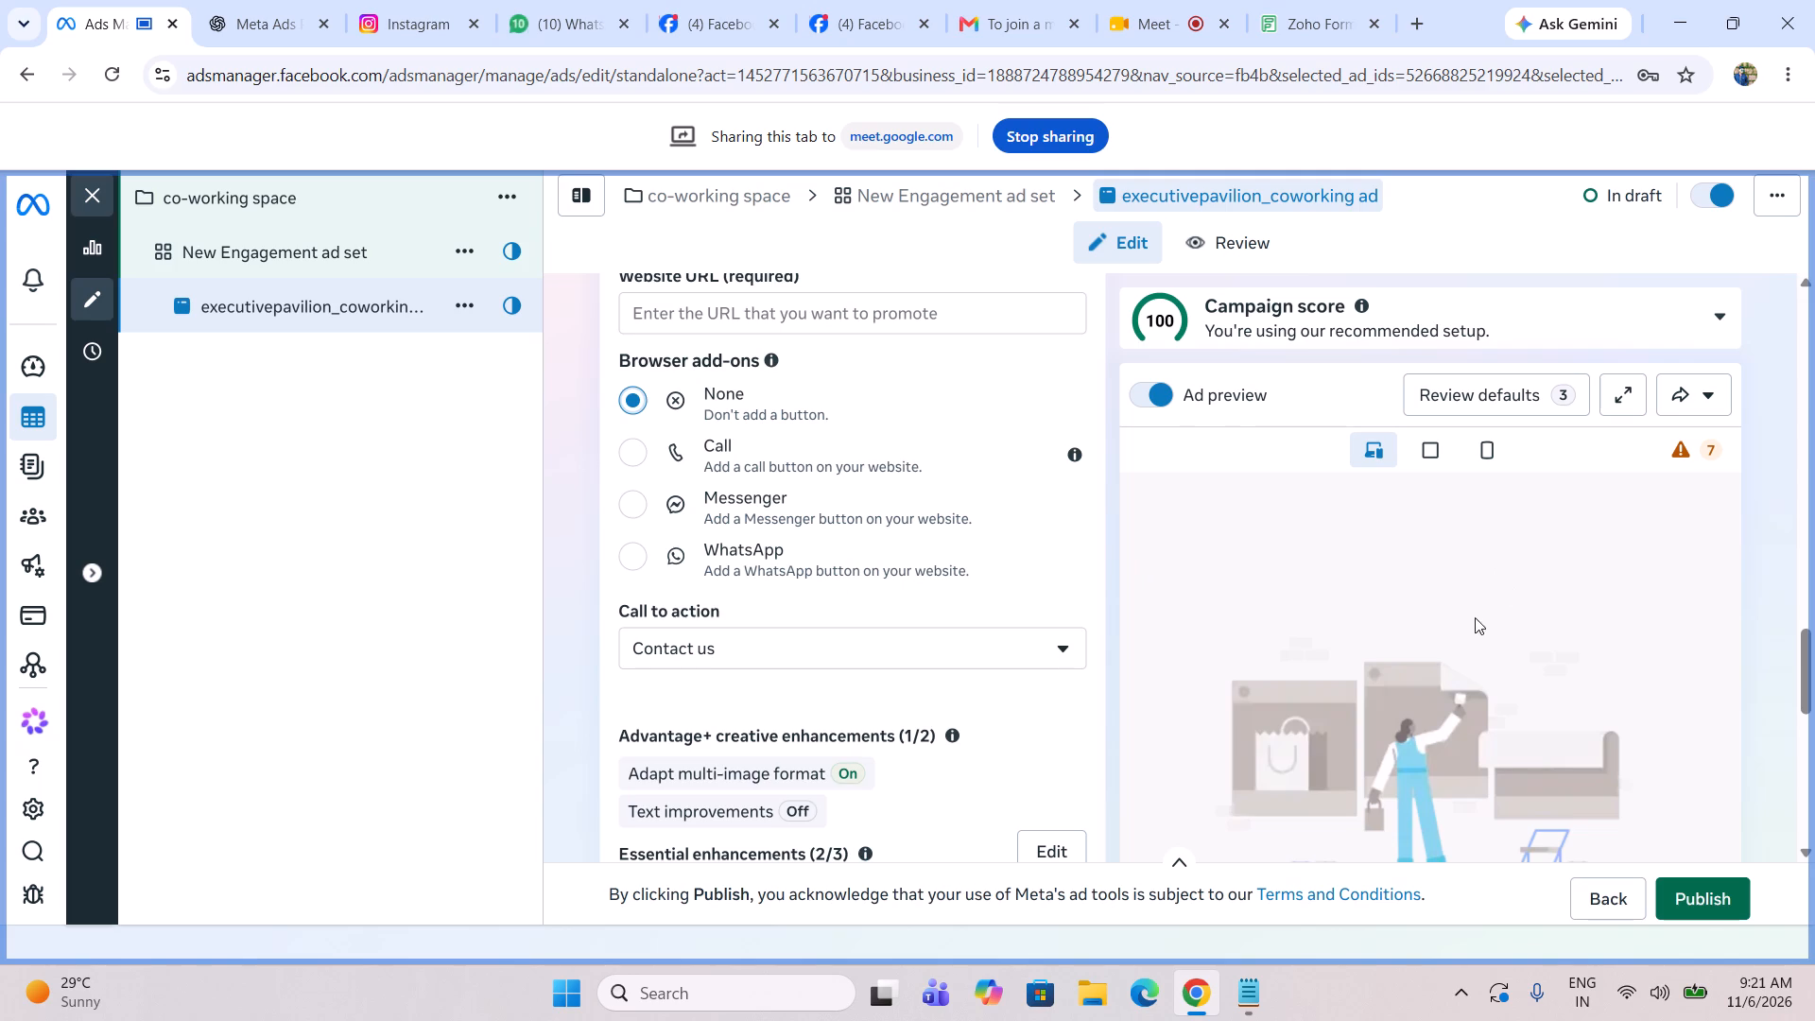
# Look over the call to action and creative enhancement settings, and turn the ad preview off and back on.
pyautogui.scroll(-2, 1466, 628)
pyautogui.scroll(2, 1224, 565)
pyautogui.scroll(-3, 923, 531)
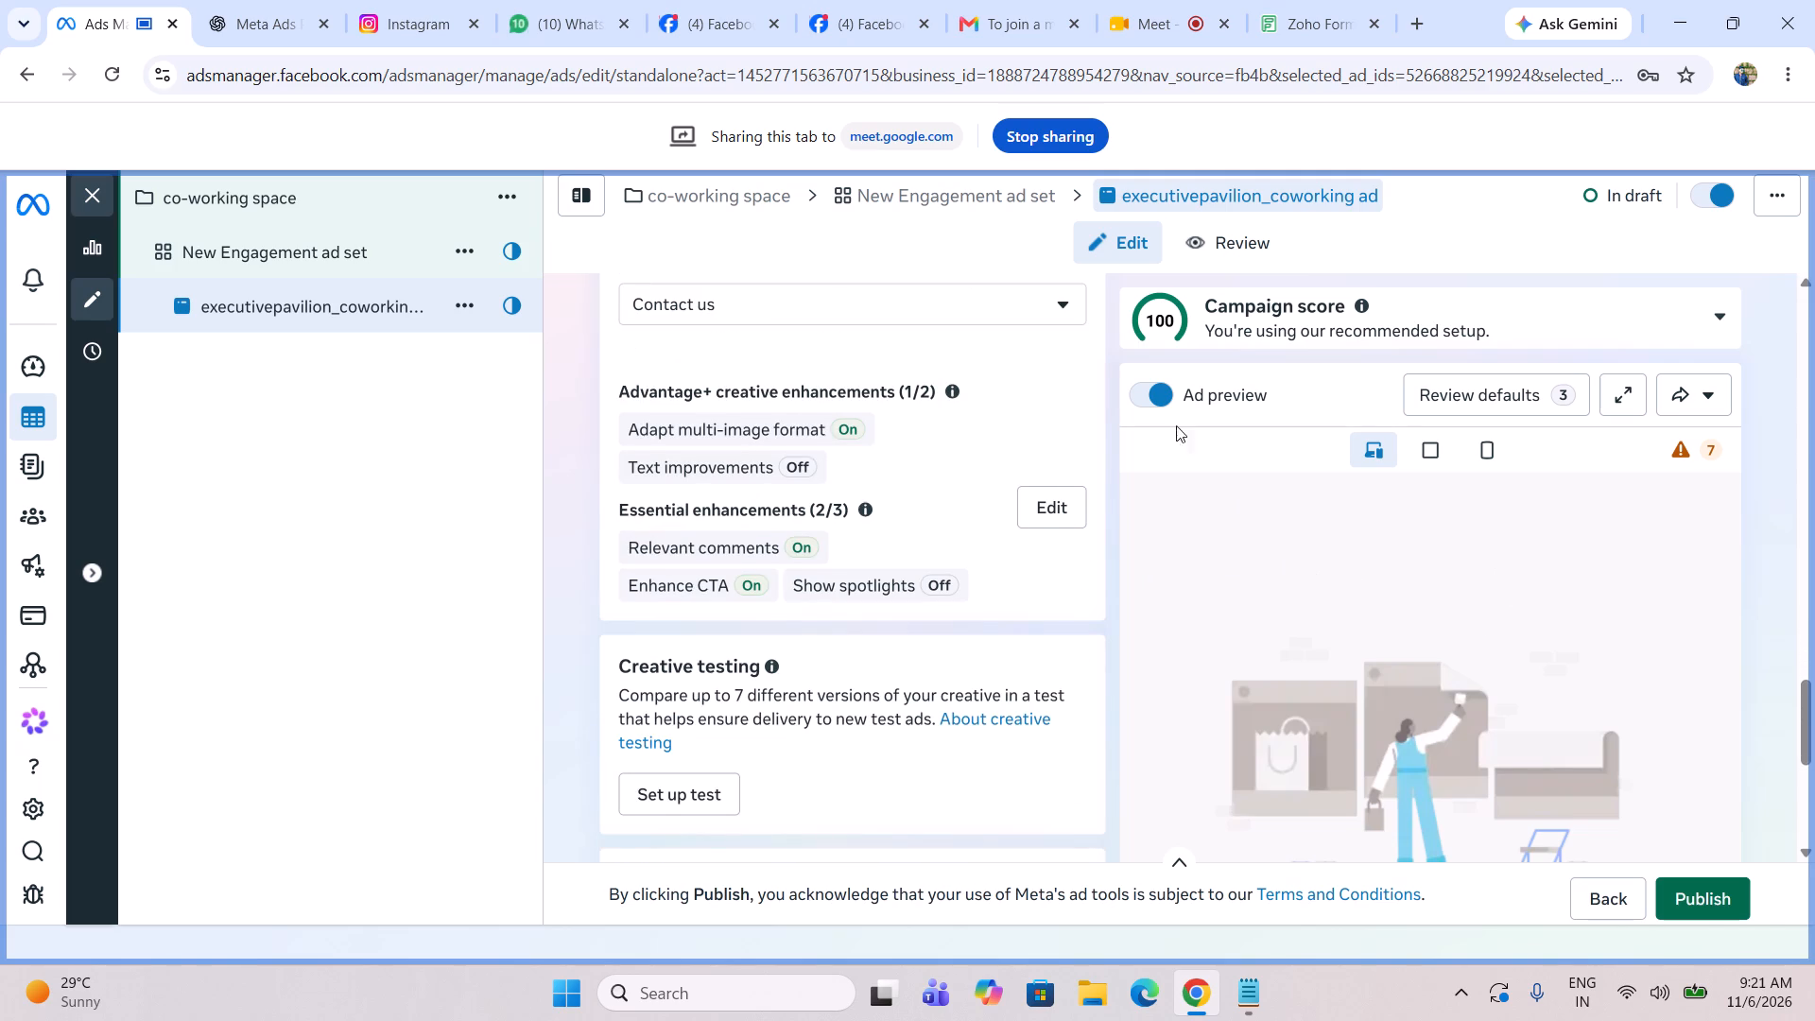
pyautogui.click(1147, 399)
pyautogui.click(1147, 399)
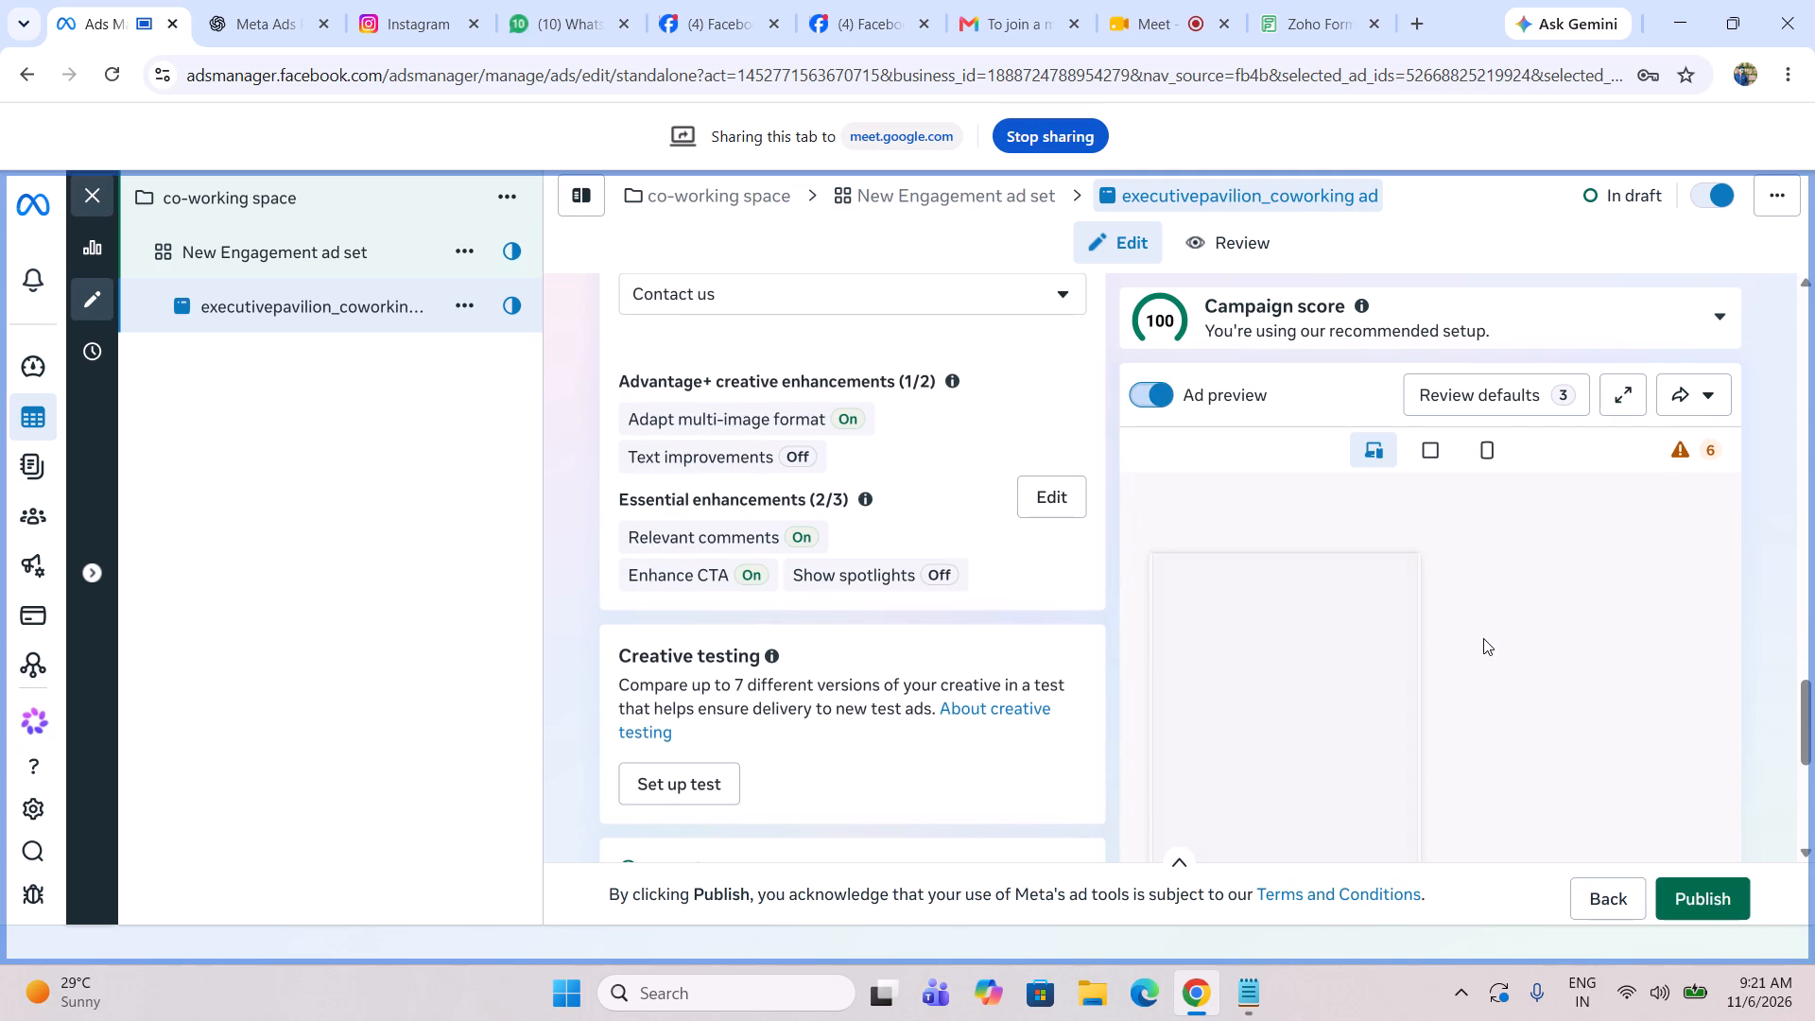
# Check the primary text, website URL and browser add-ons, and examine the feed and the stories and reels previews.
pyautogui.scroll(3, 920, 609)
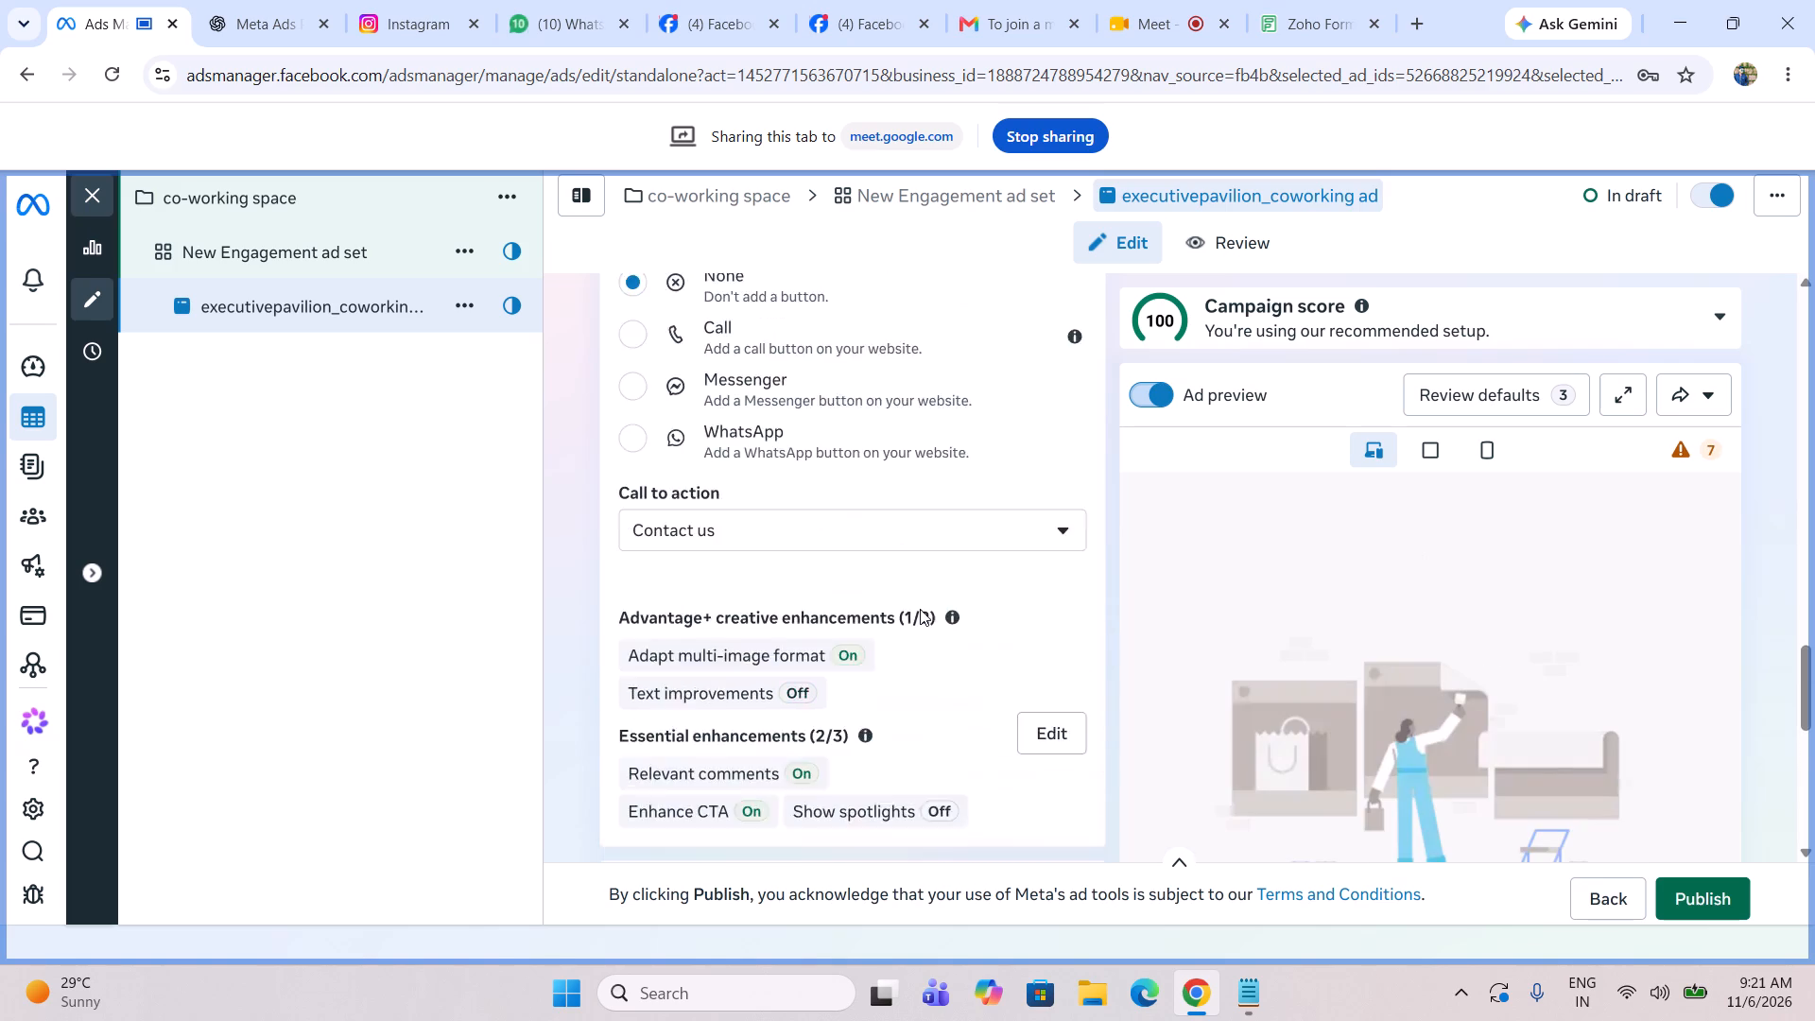
pyautogui.scroll(3, 920, 609)
pyautogui.scroll(-1, 920, 609)
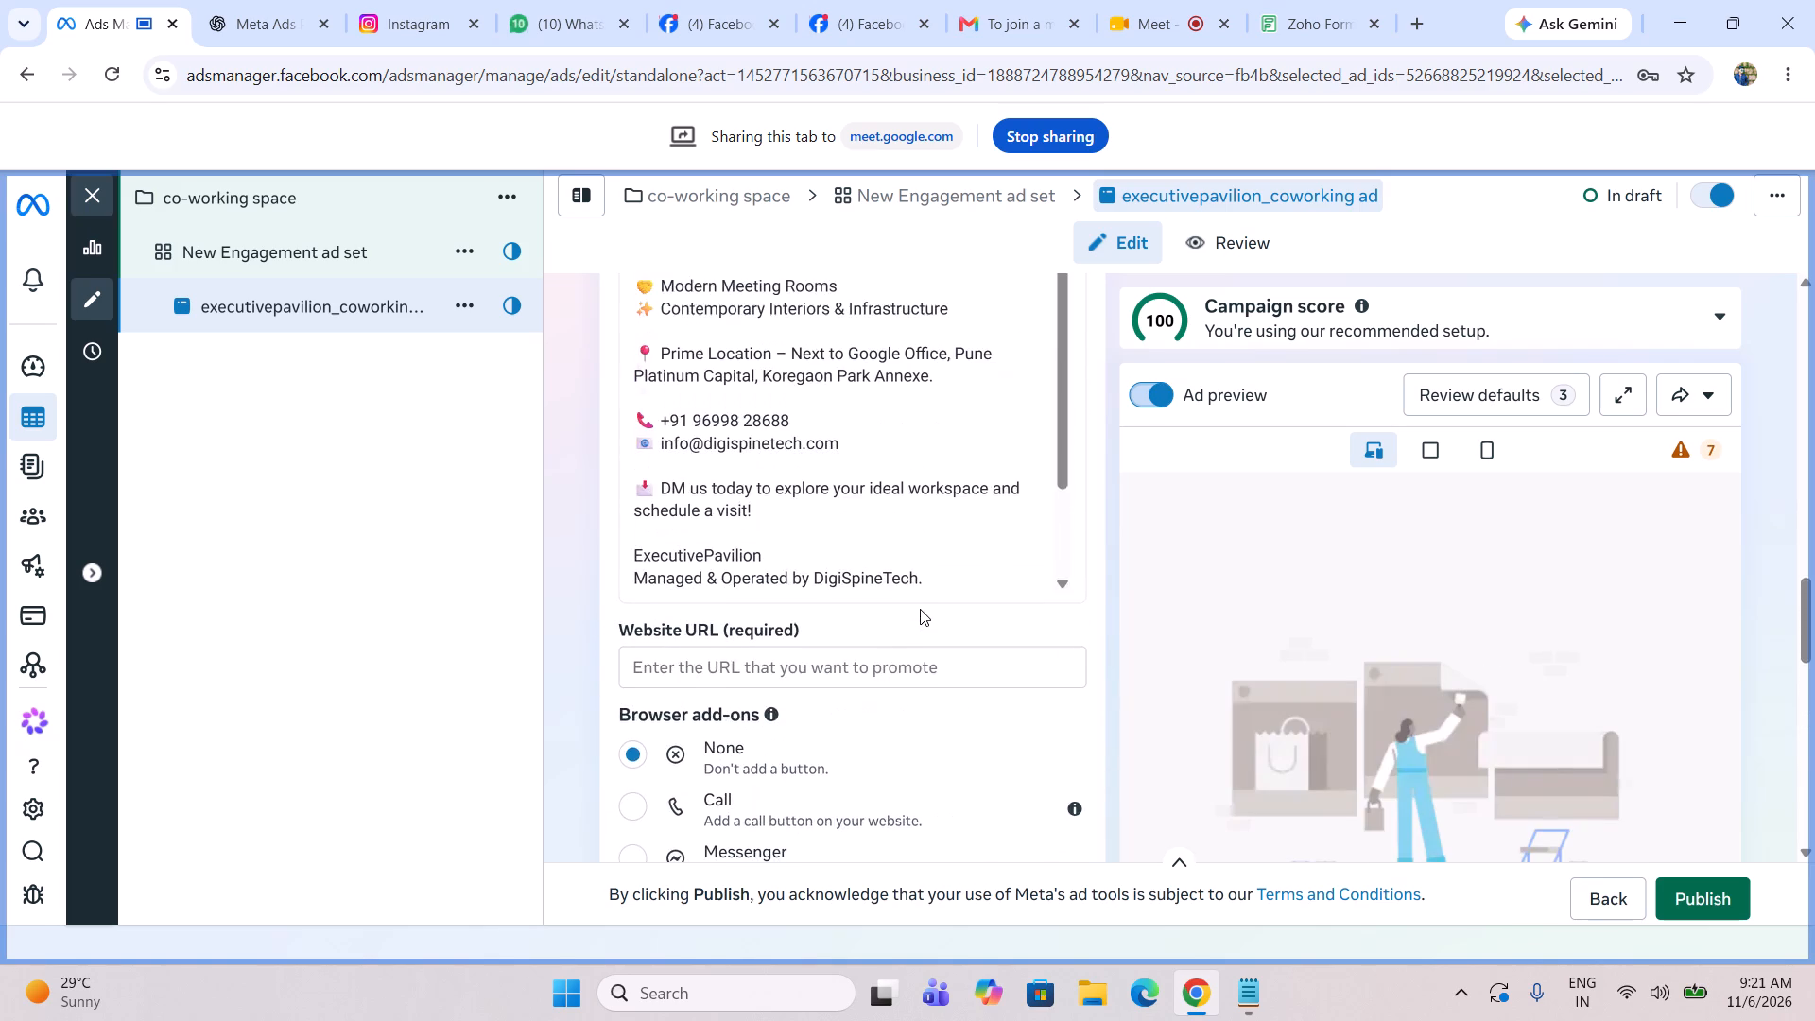
pyautogui.scroll(-1, 920, 609)
pyautogui.click(1440, 451)
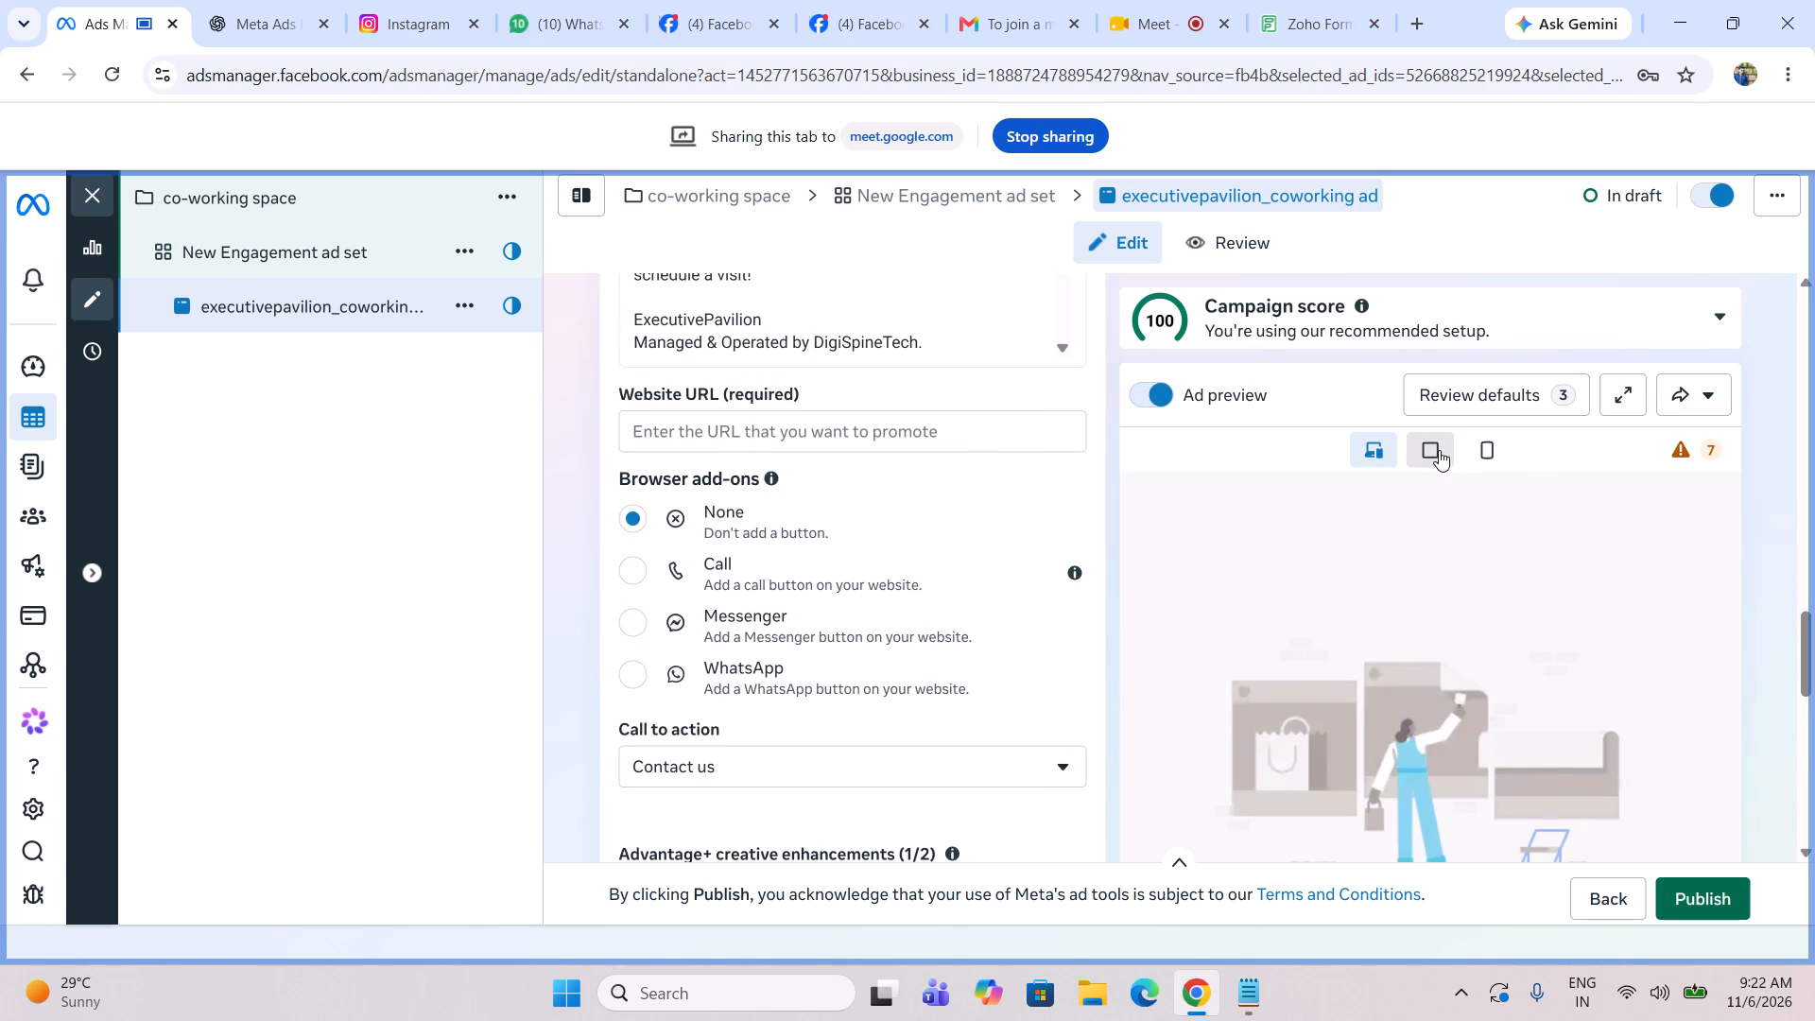
pyautogui.click(1487, 453)
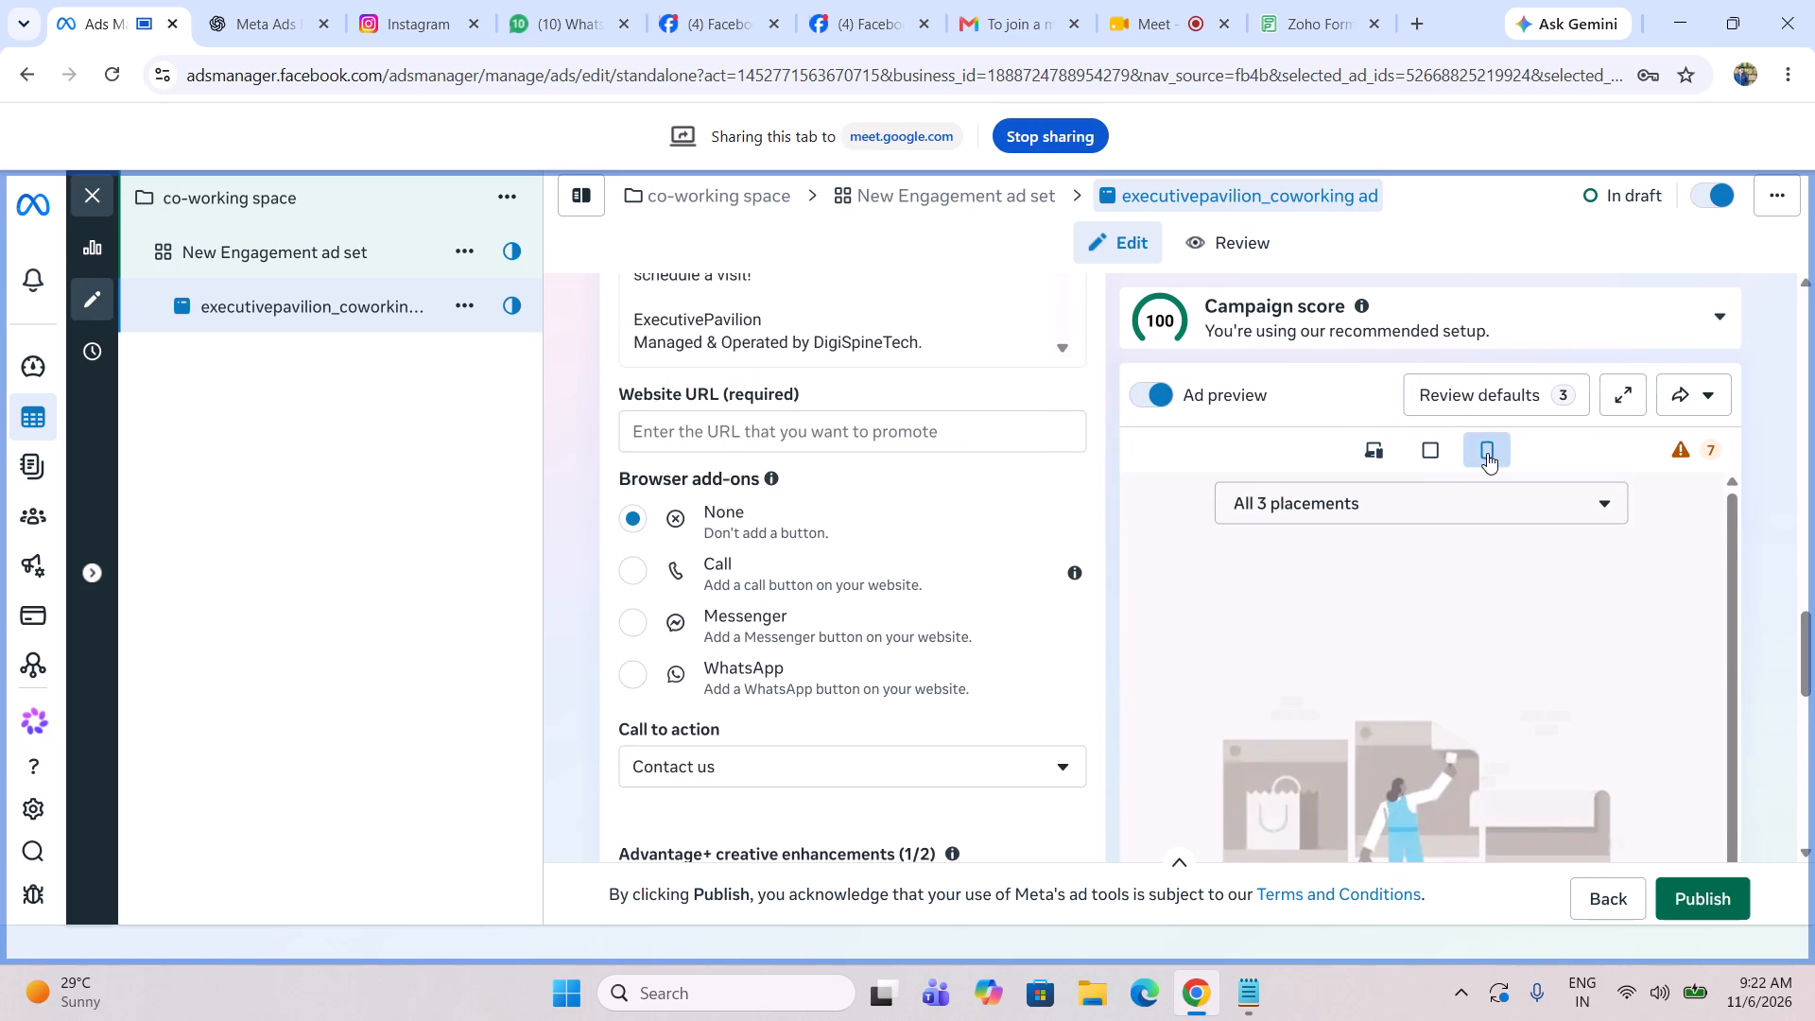
pyautogui.scroll(-2, 1492, 481)
pyautogui.scroll(-1, 1515, 694)
pyautogui.scroll(5, 1513, 713)
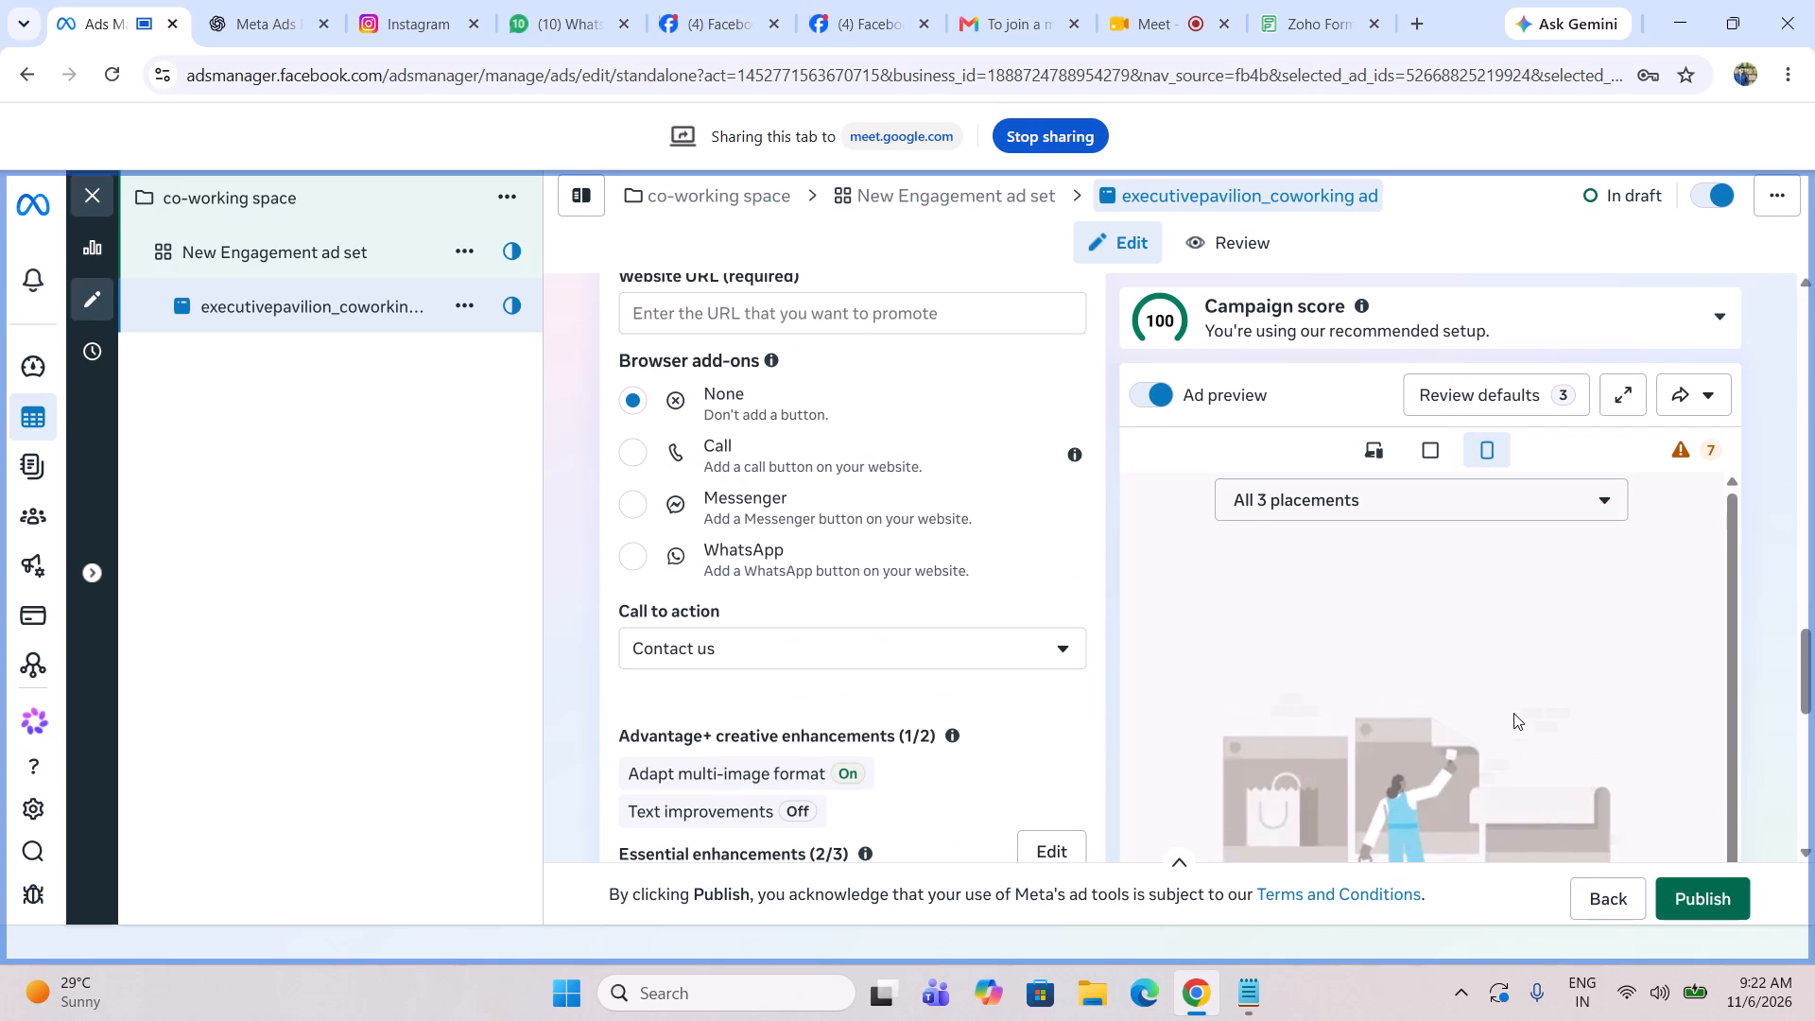
# Select None as the browser add-on for the ad's website destination.
pyautogui.scroll(5, 1507, 690)
pyautogui.scroll(-1, 1464, 566)
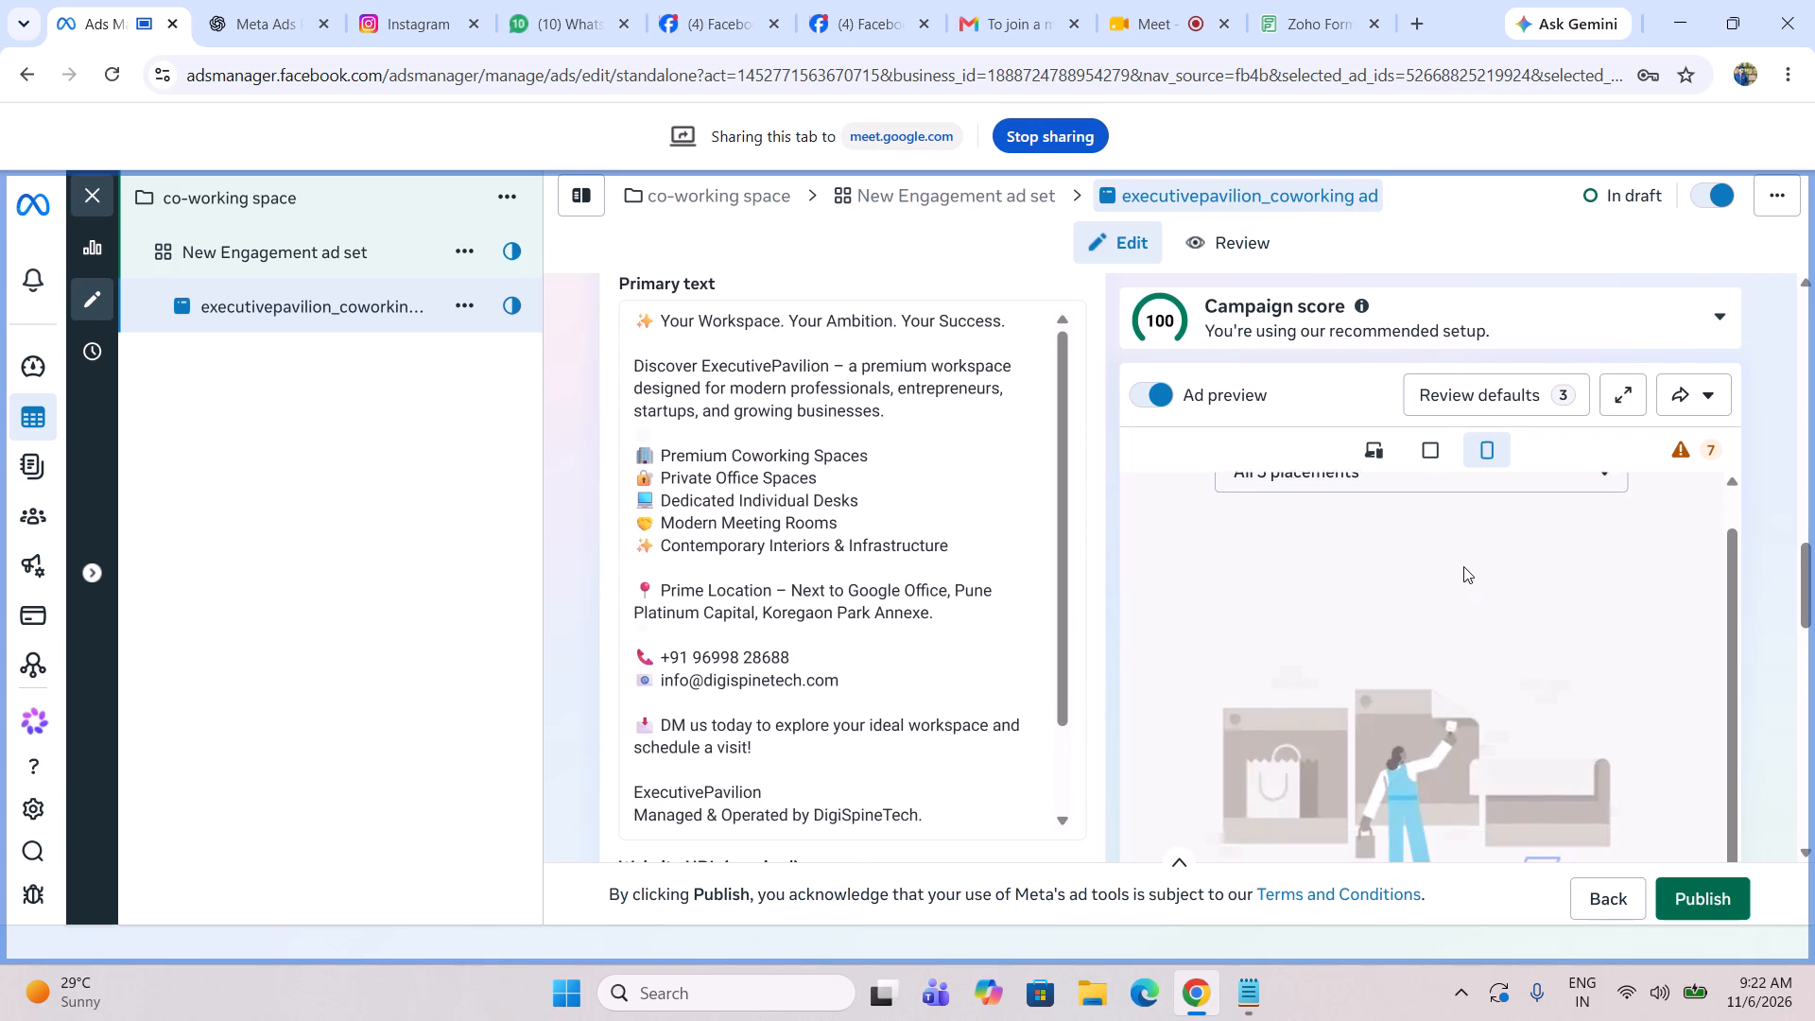
pyautogui.scroll(-5, 1506, 615)
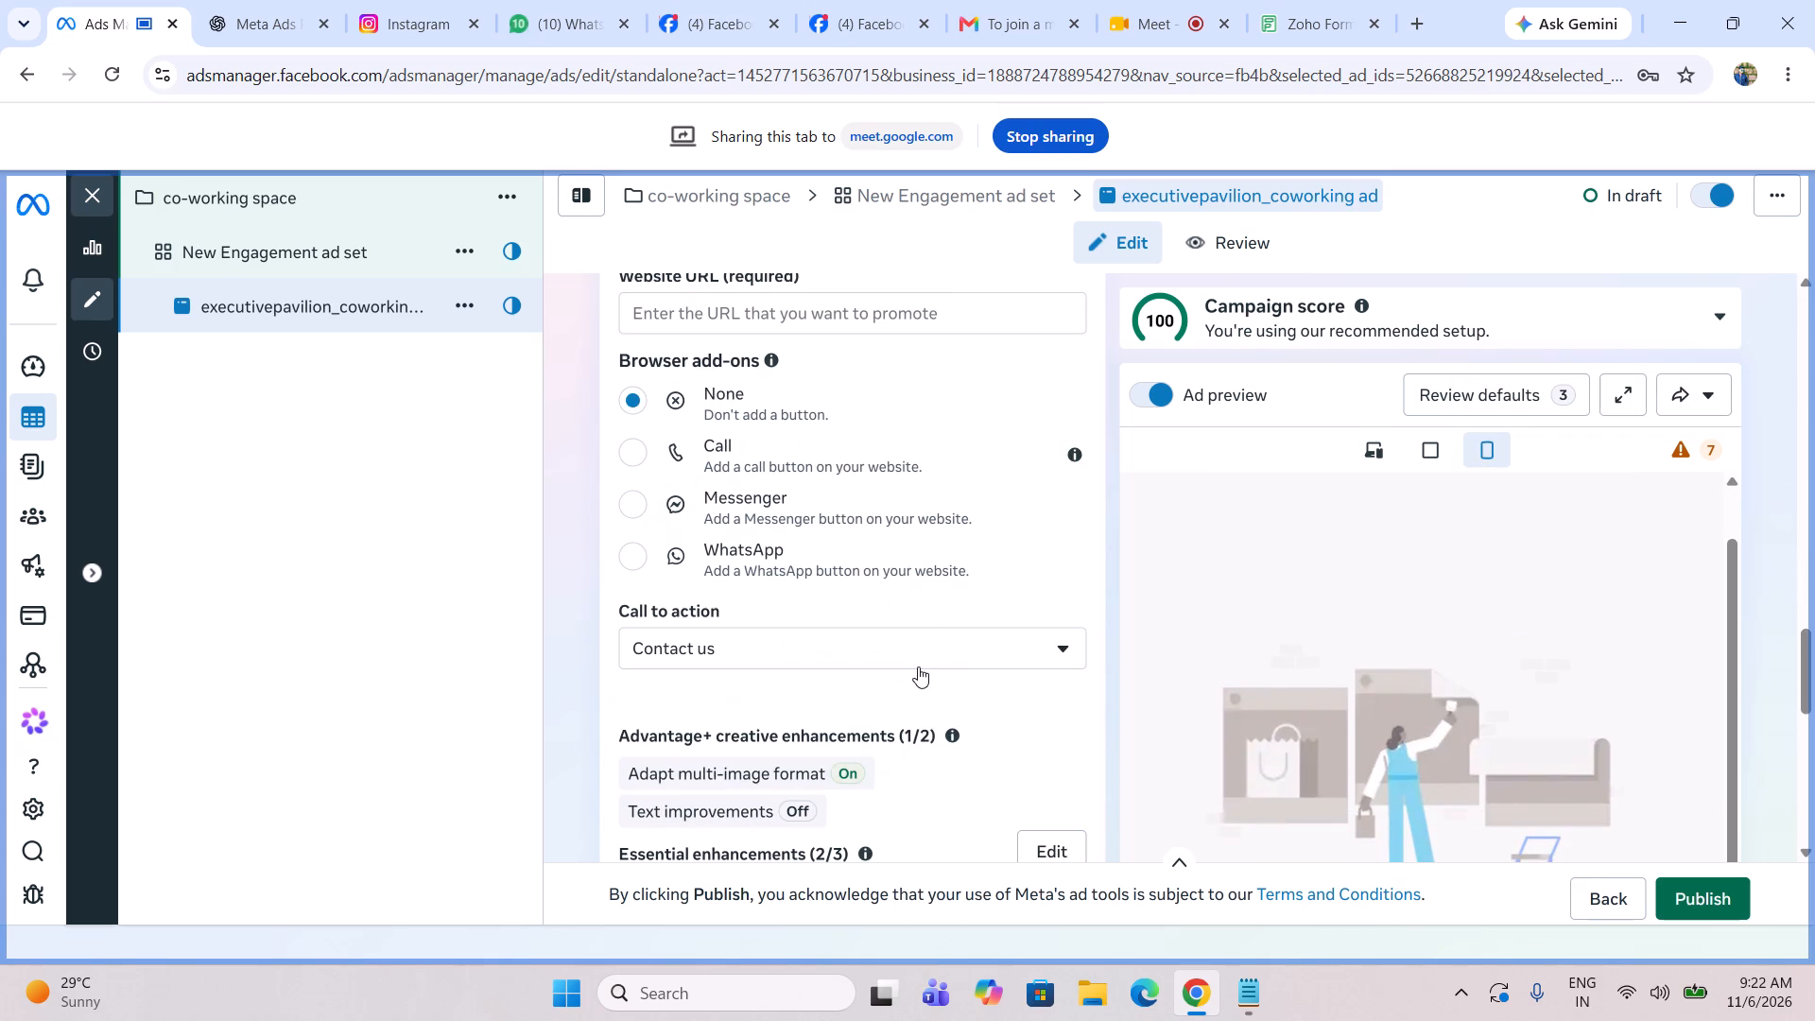
pyautogui.scroll(1, 918, 666)
pyautogui.click(671, 523)
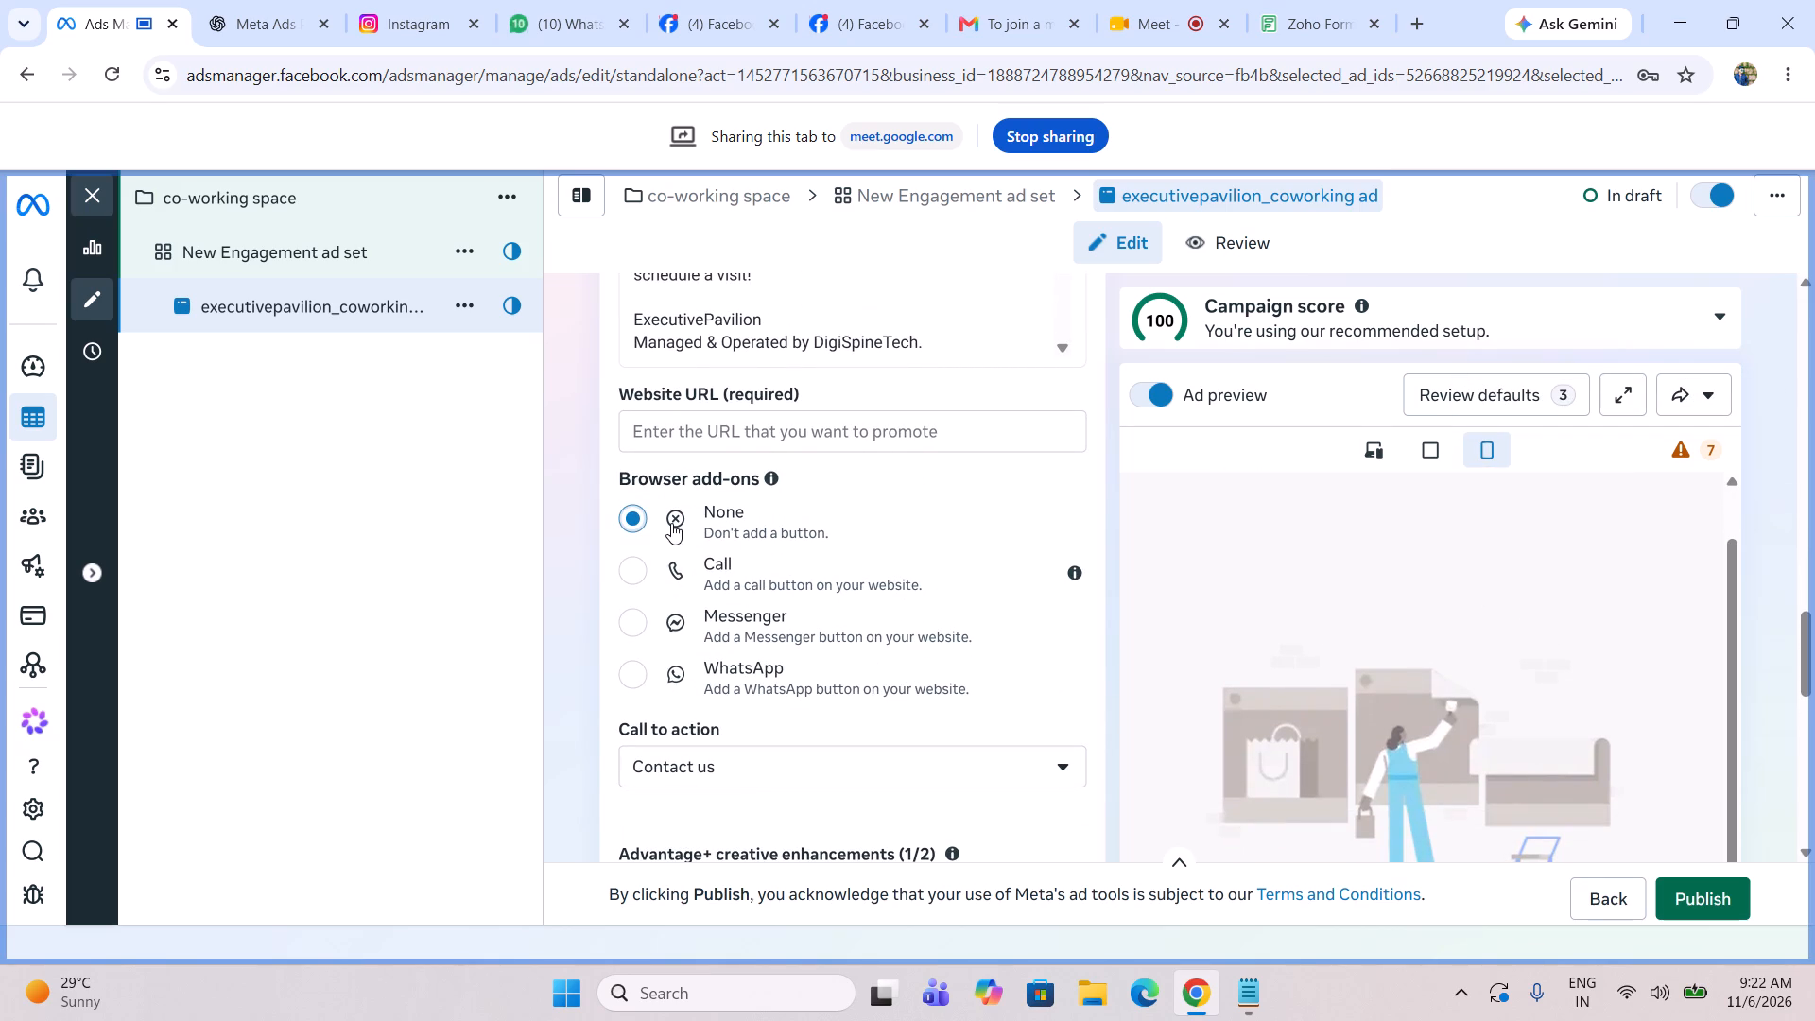
# Select Use existing post as the ad setup option.
pyautogui.scroll(1, 766, 542)
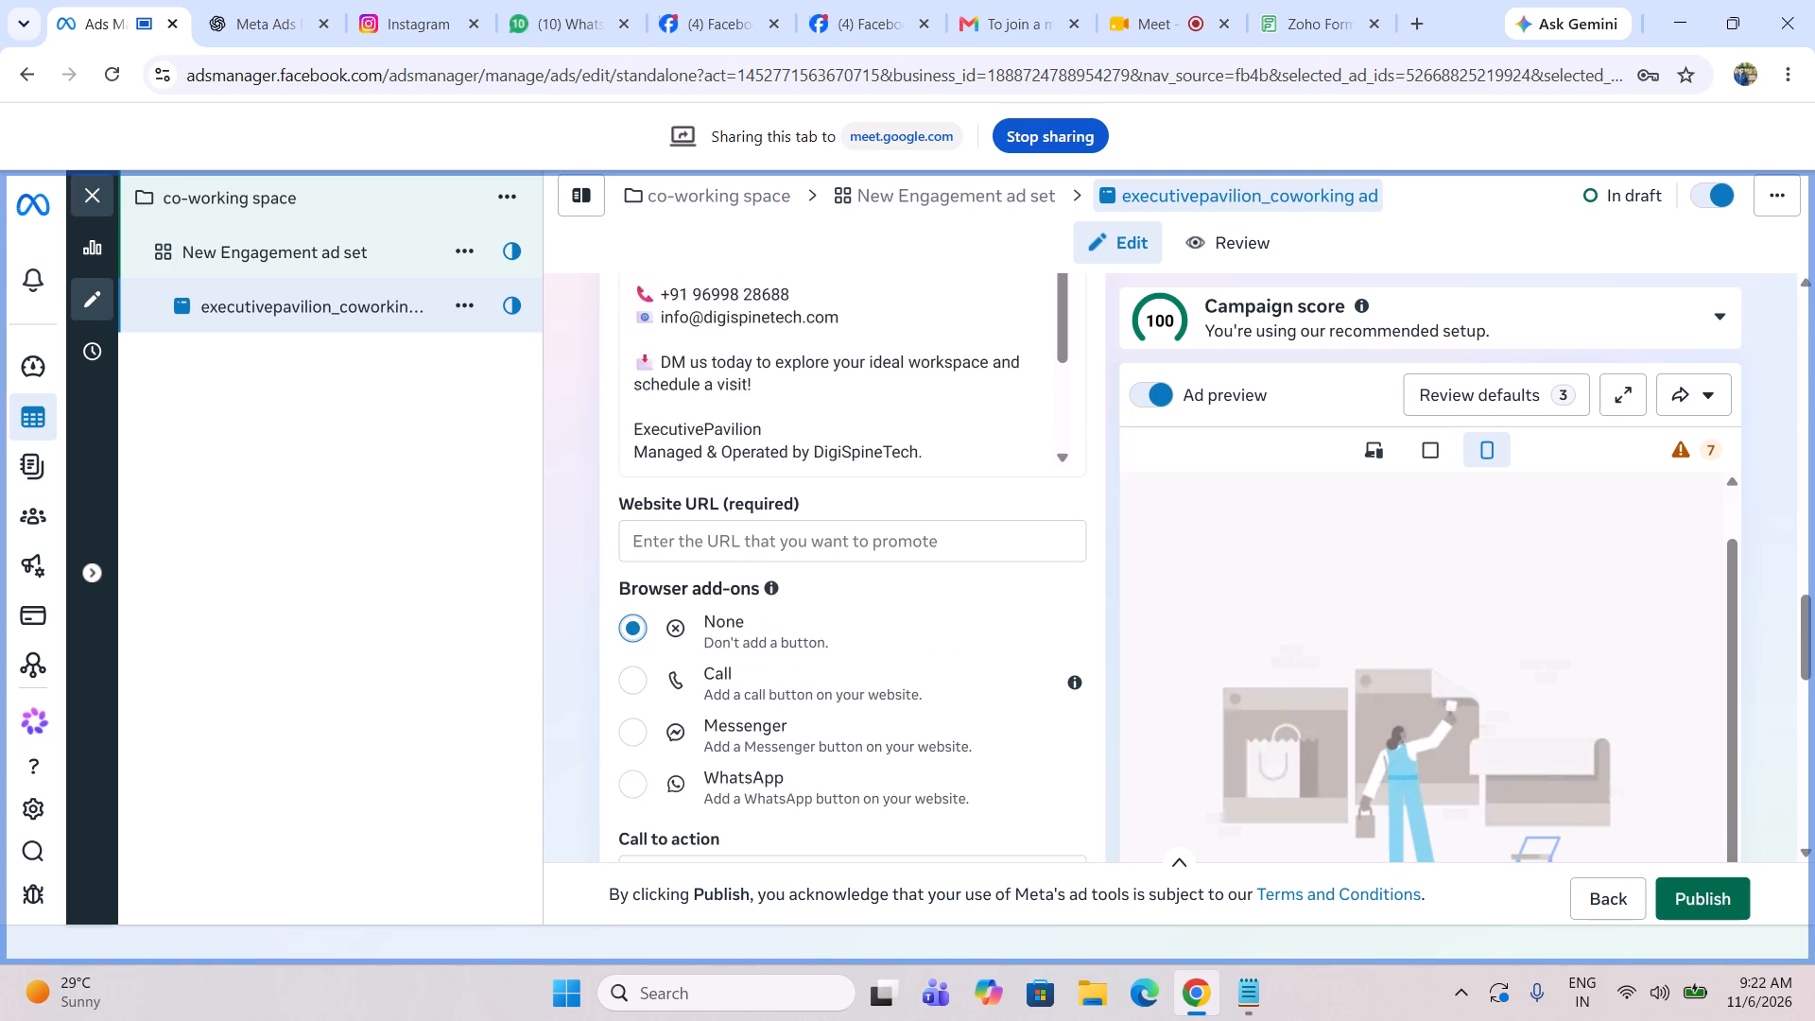
pyautogui.scroll(6, 787, 558)
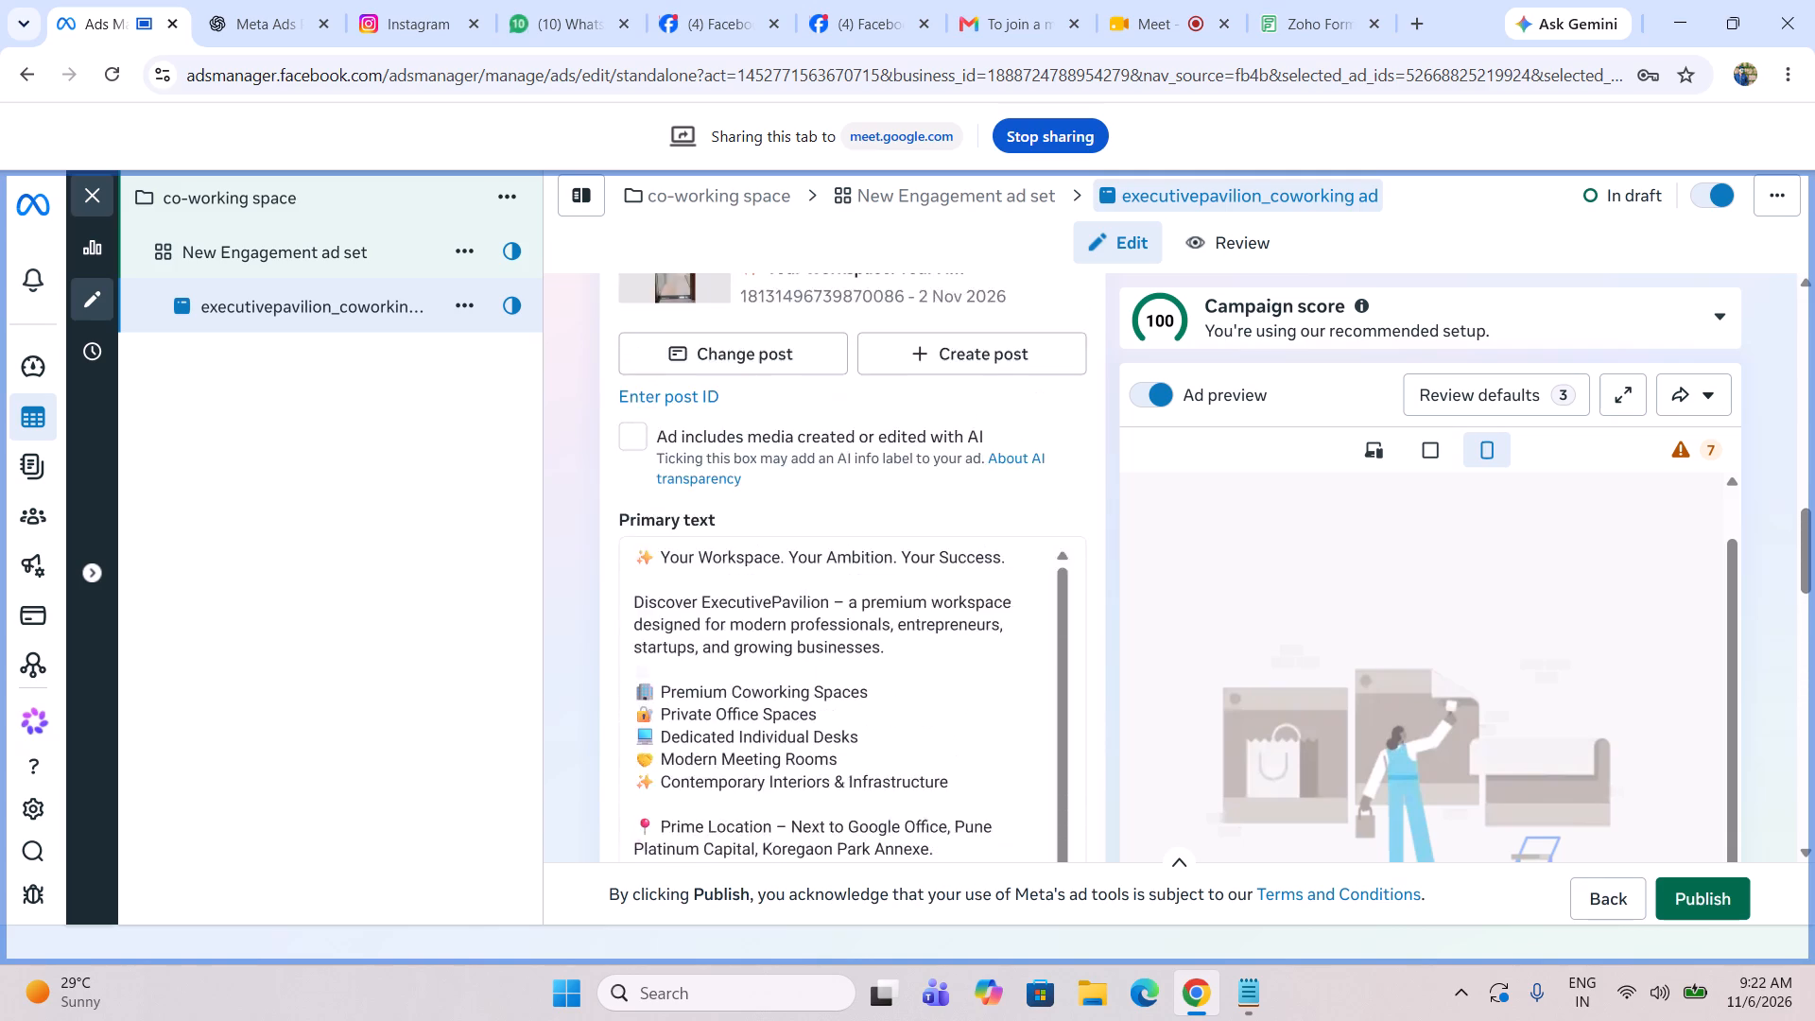
pyautogui.scroll(5, 839, 590)
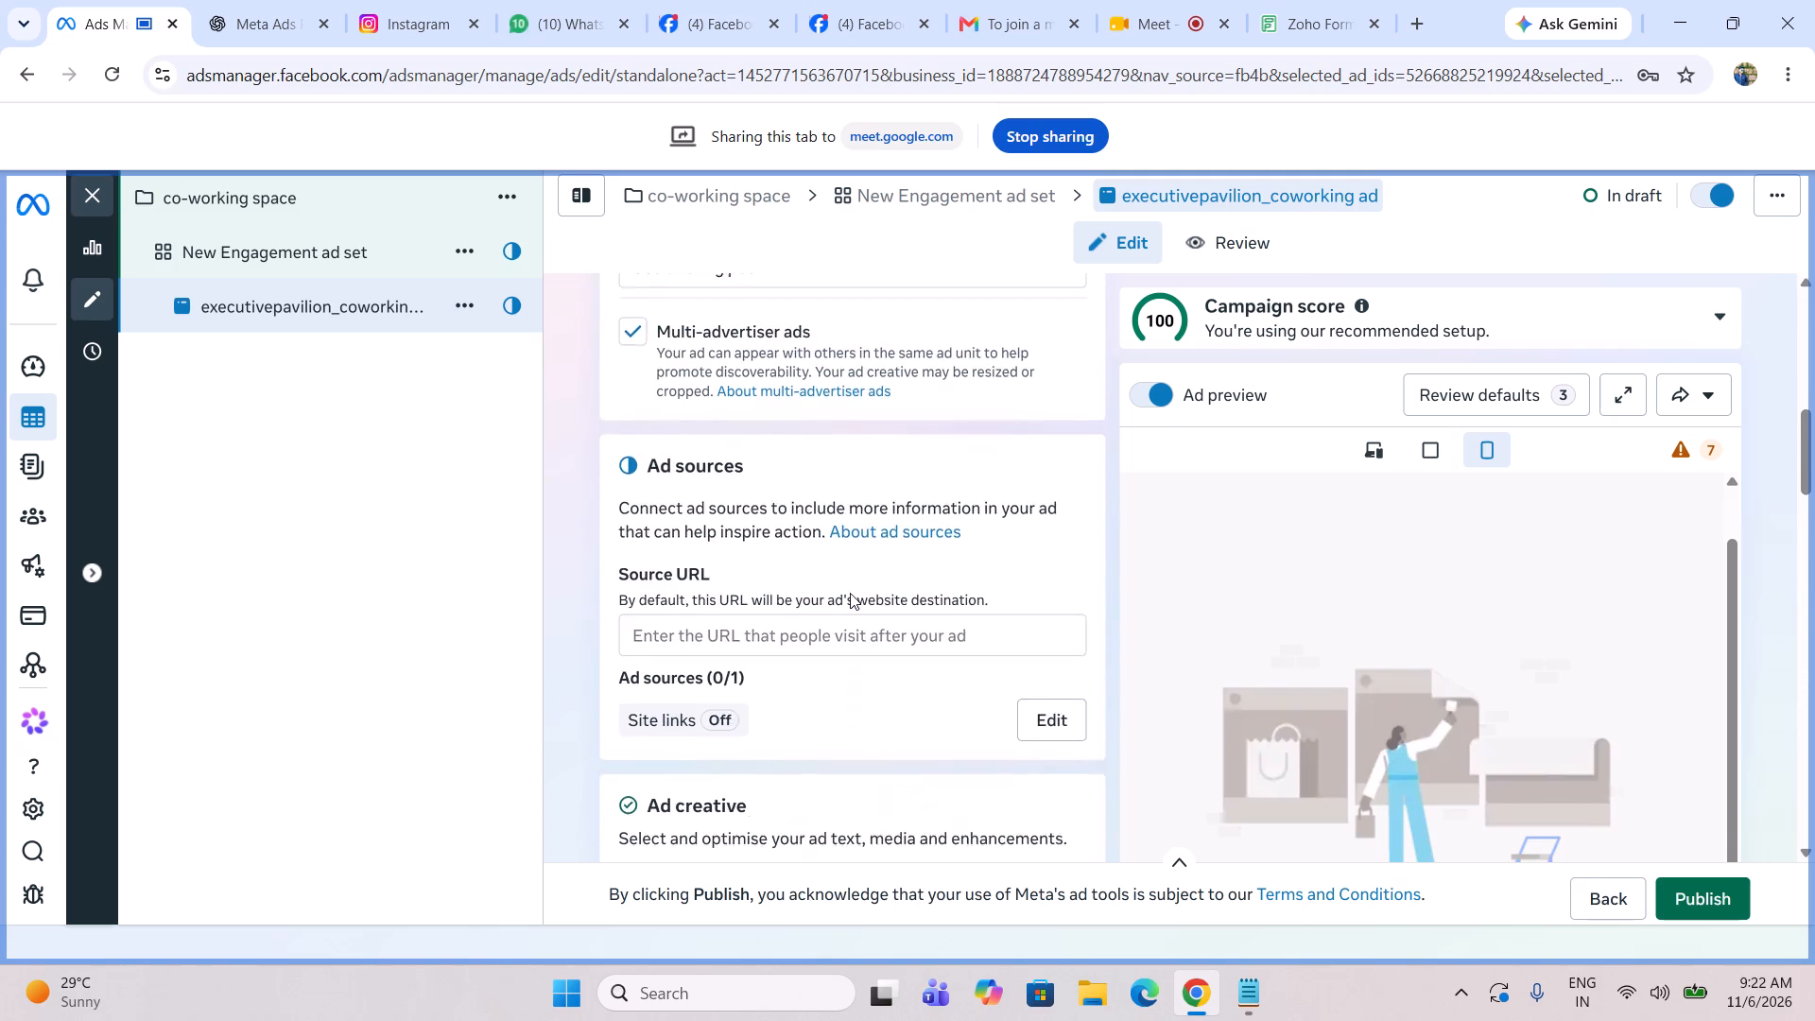
pyautogui.scroll(3, 853, 593)
pyautogui.scroll(-1, 863, 606)
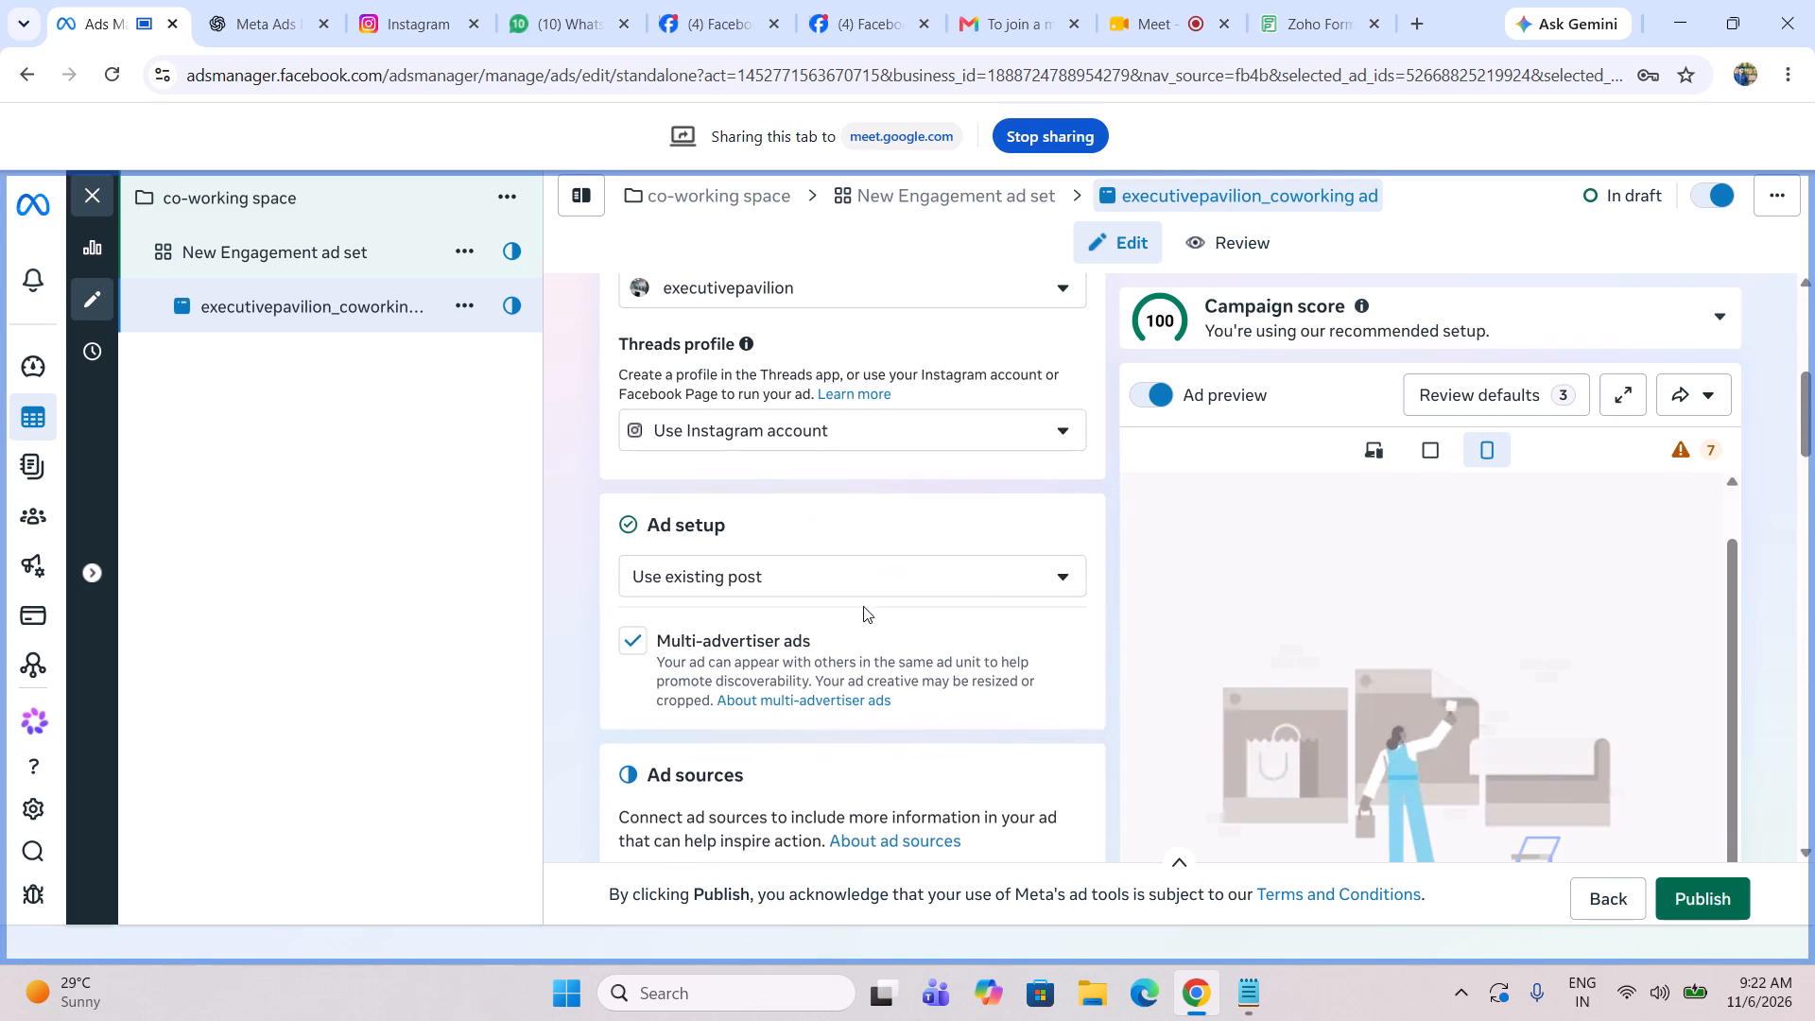
pyautogui.click(1006, 570)
pyautogui.click(754, 674)
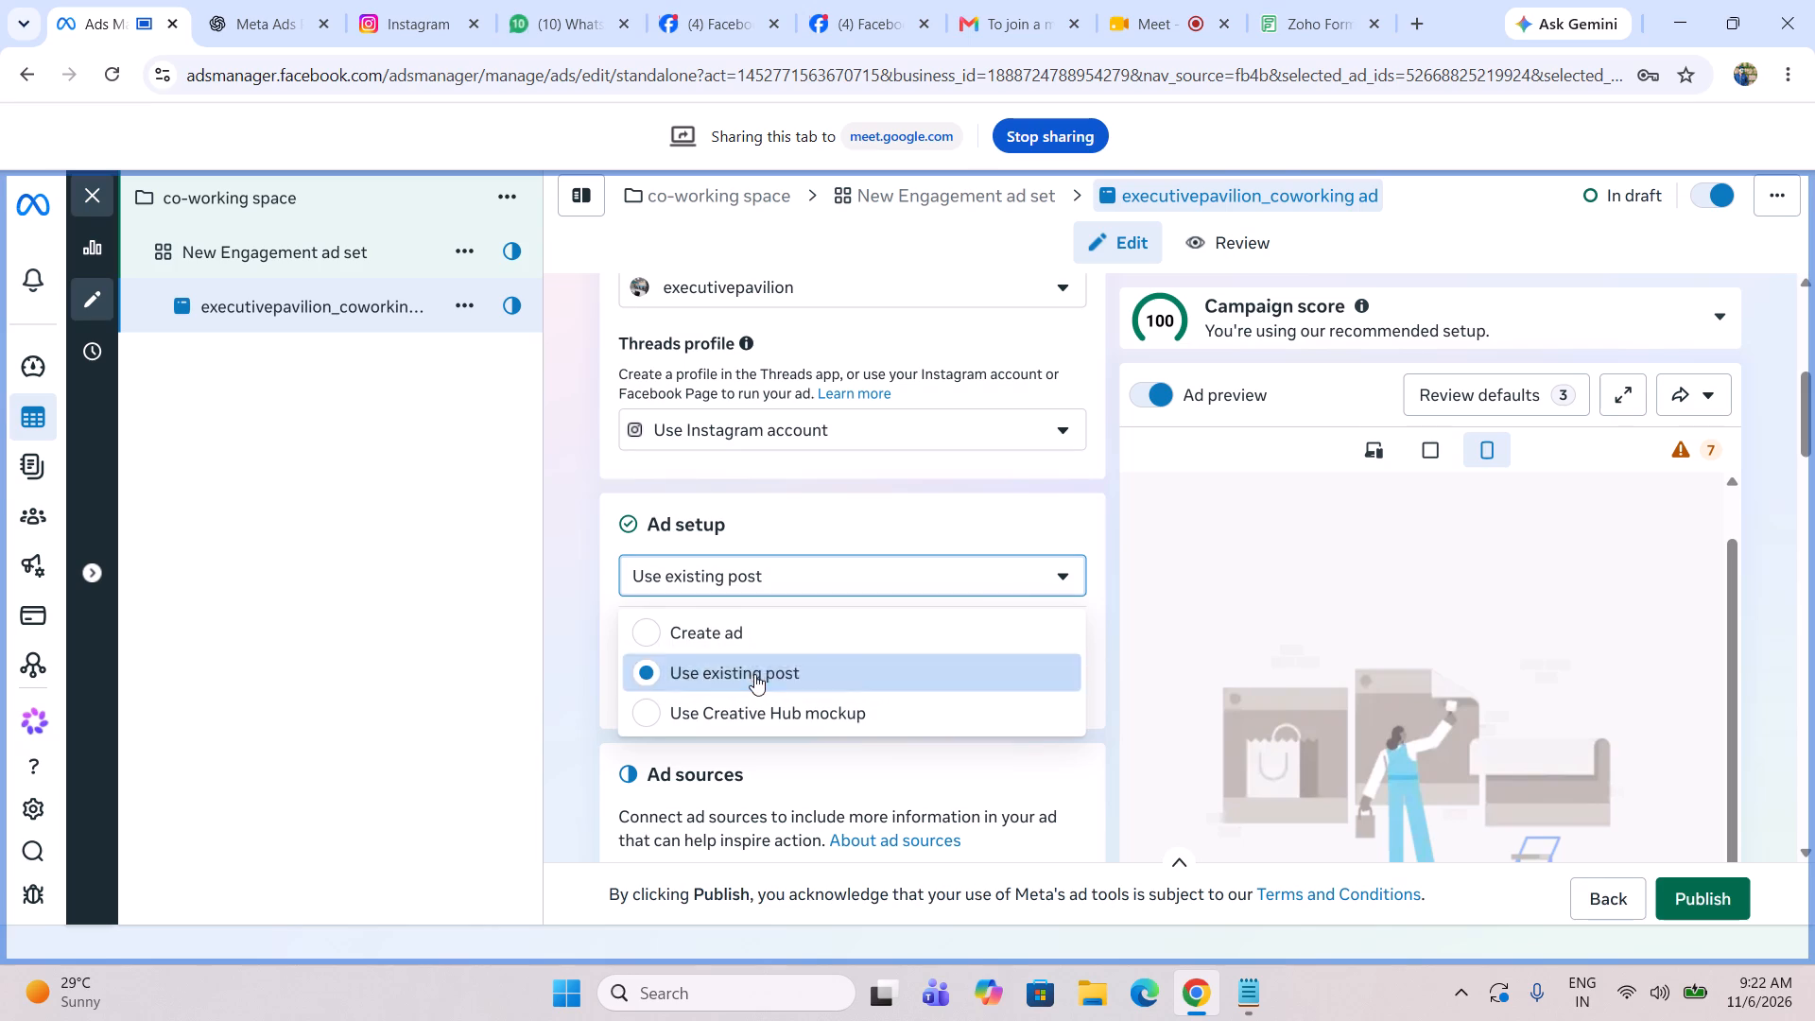
# Reselect the Instagram reel starting "Your Workspace. Your Ambition. Your Success." as the post for the ad creative.
pyautogui.scroll(-2, 926, 649)
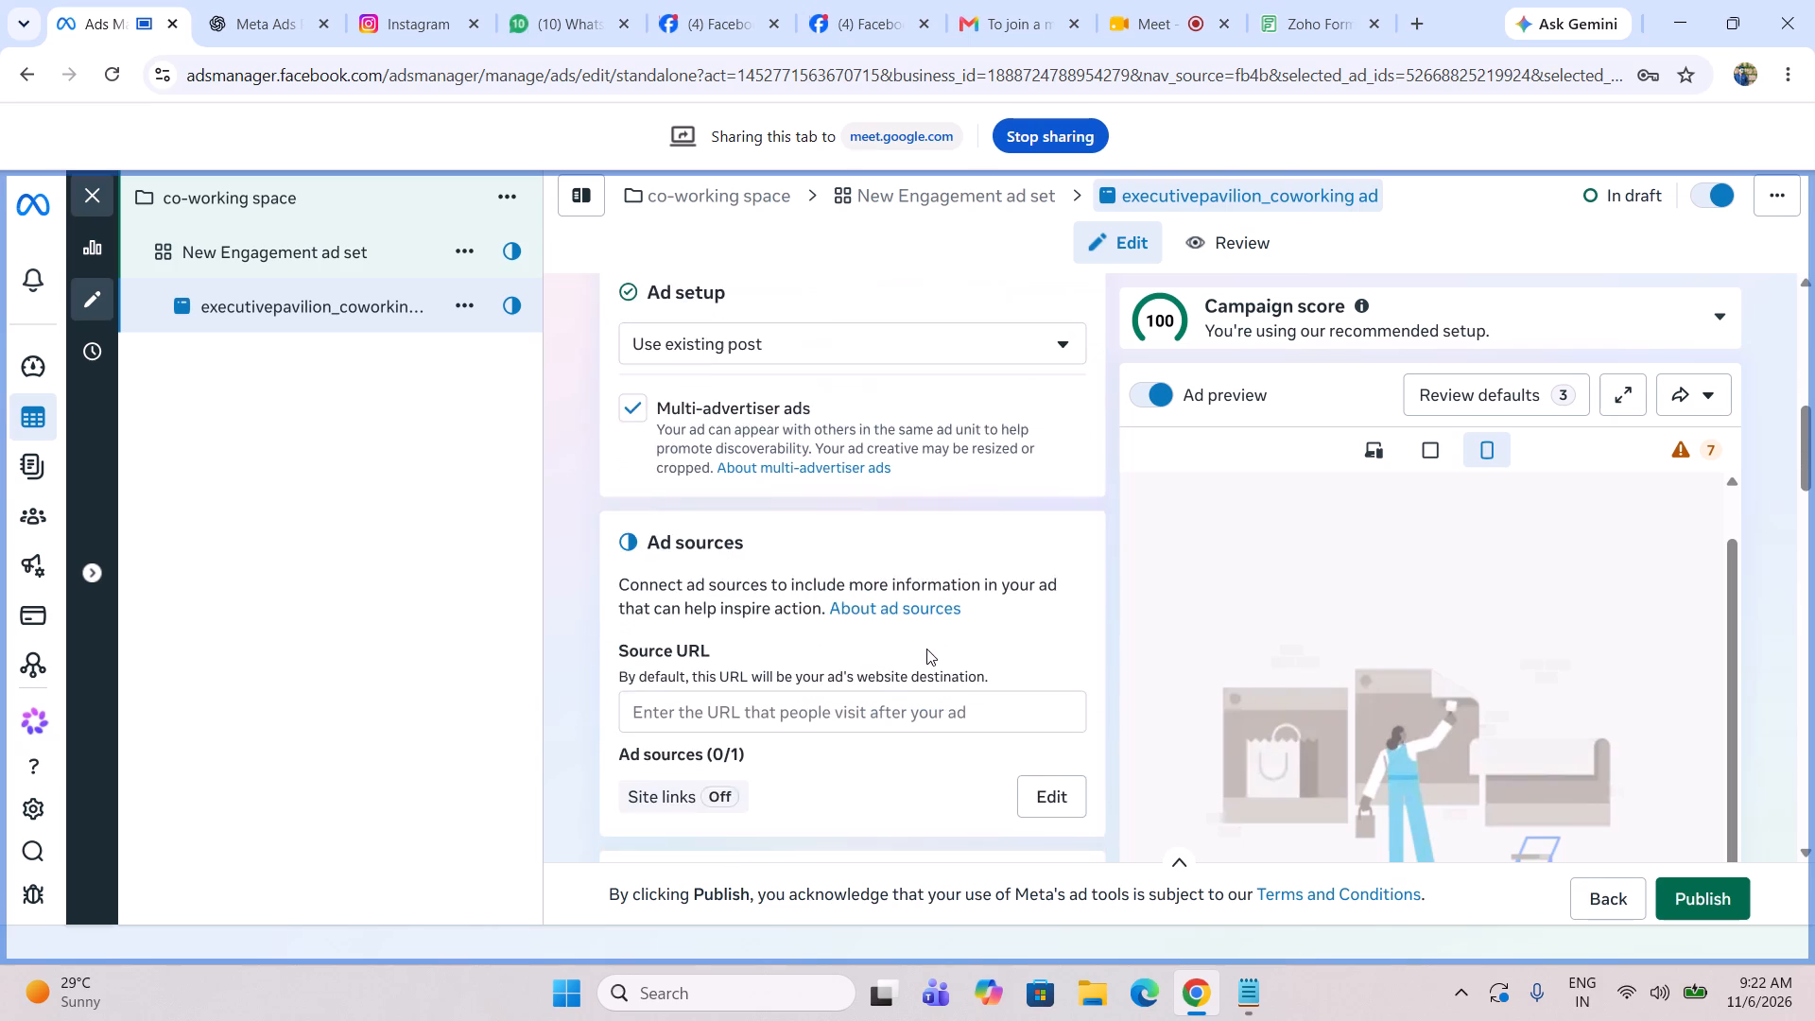
pyautogui.scroll(-3, 926, 649)
pyautogui.click(792, 706)
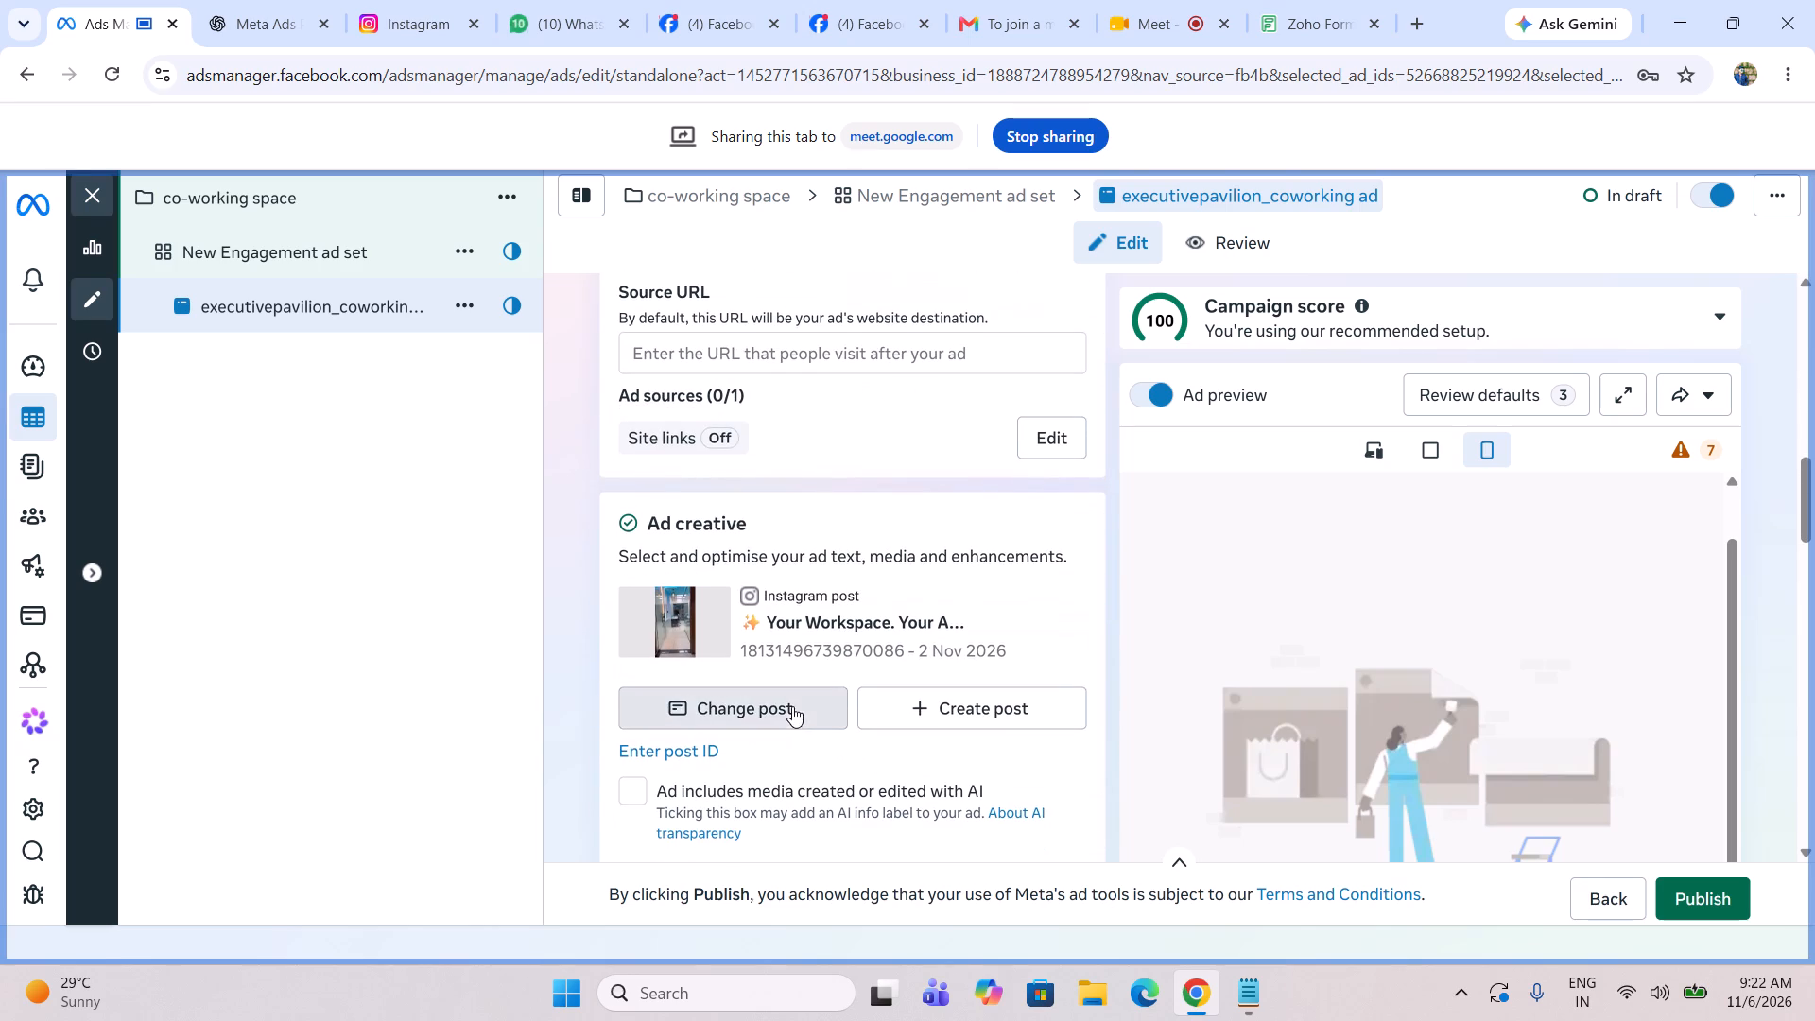
pyautogui.click(475, 626)
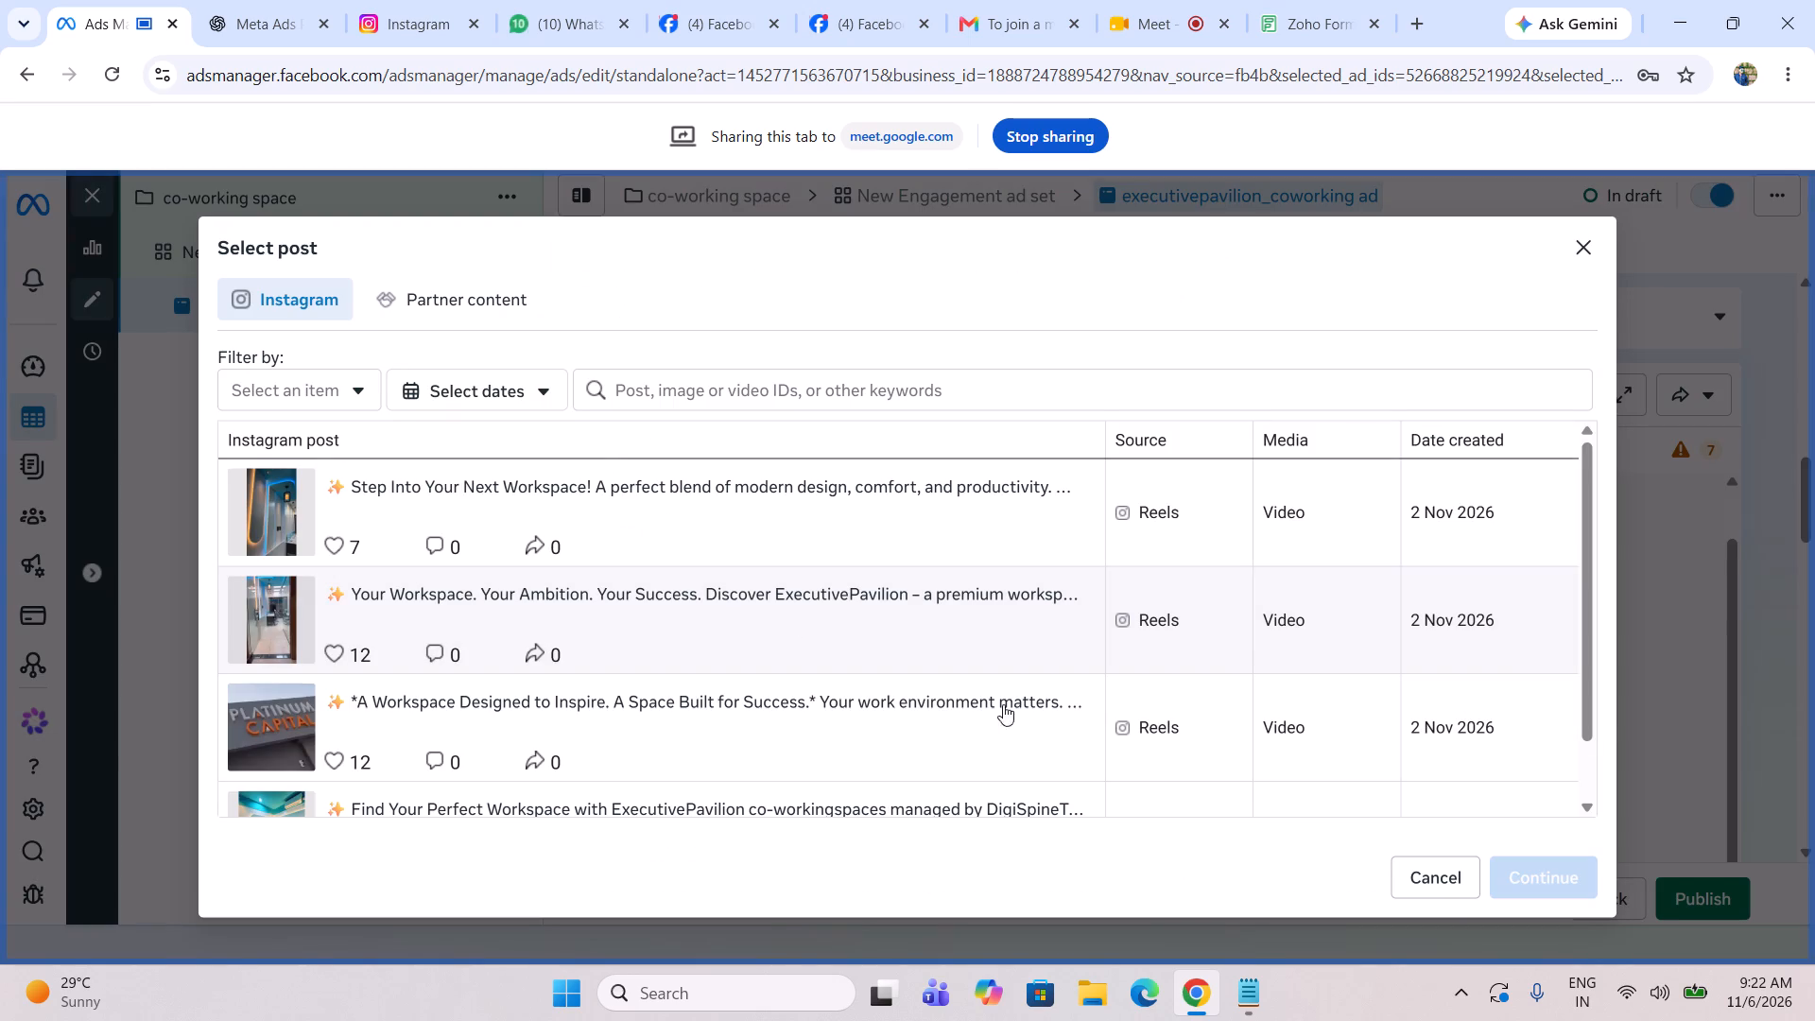
pyautogui.click(896, 598)
pyautogui.click(1570, 868)
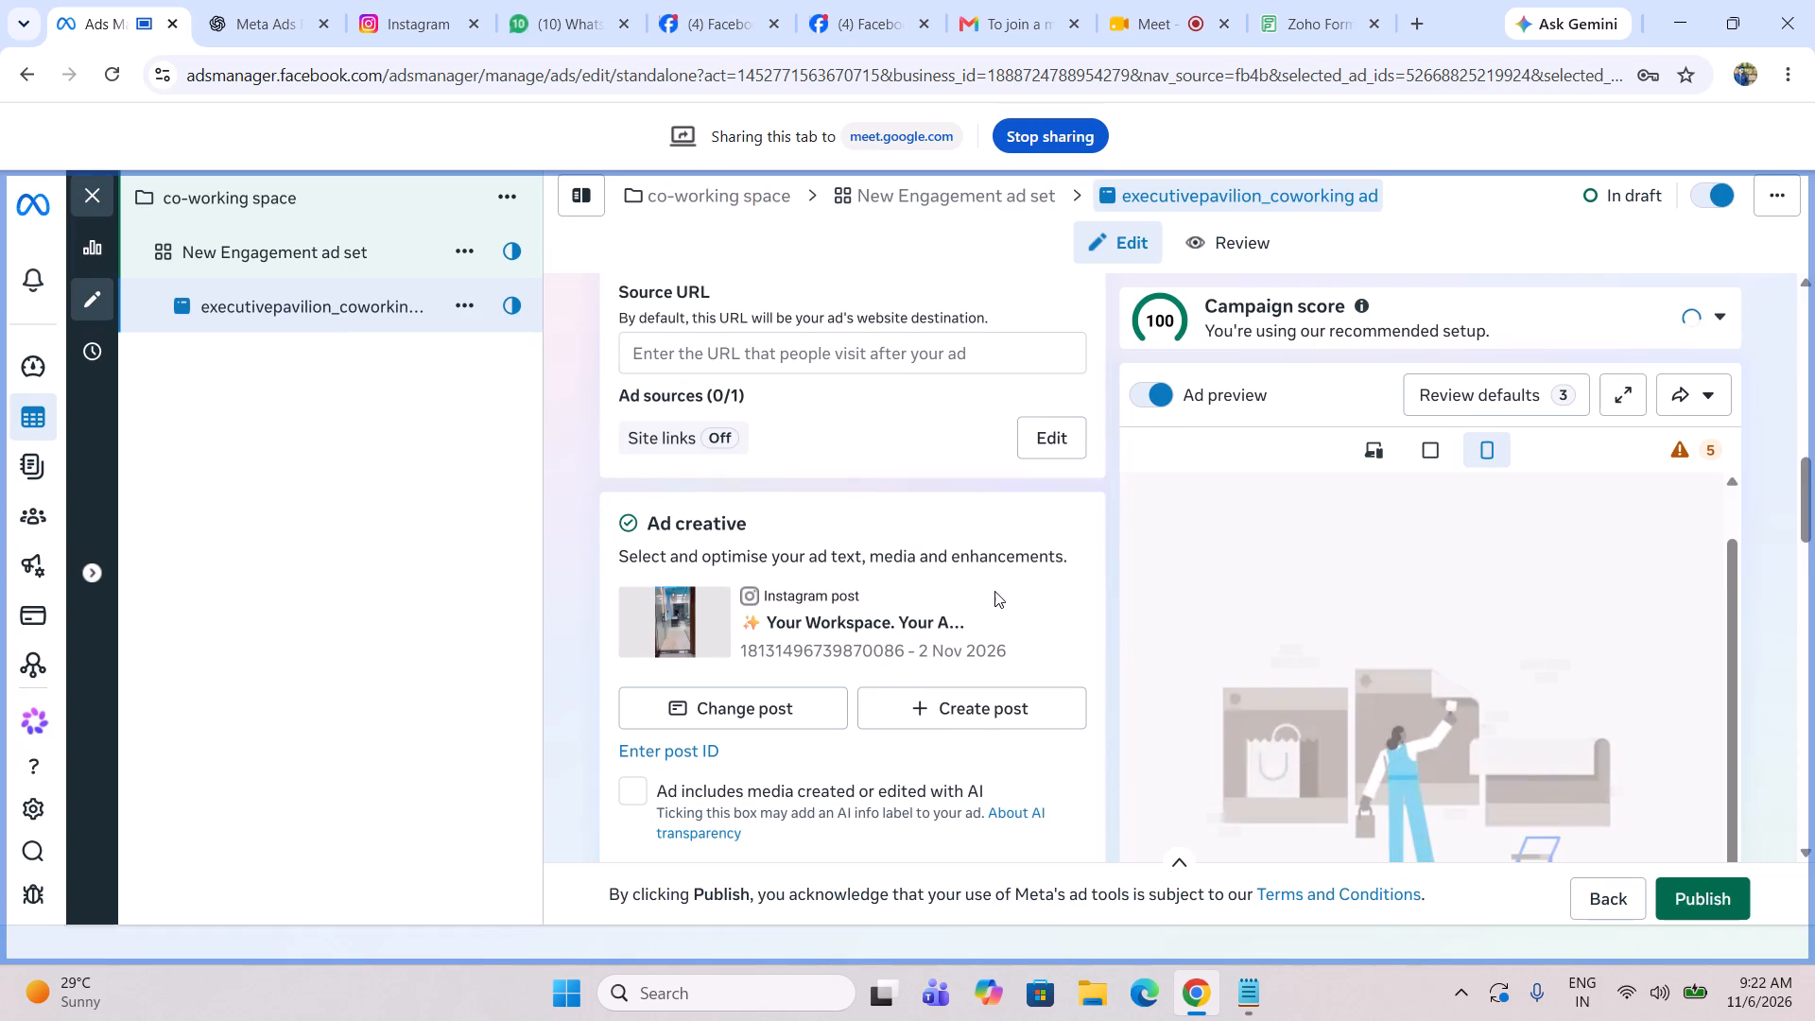
# Check the reselected post's primary text, the required website URL and the browser add-on options.
pyautogui.scroll(-5, 994, 591)
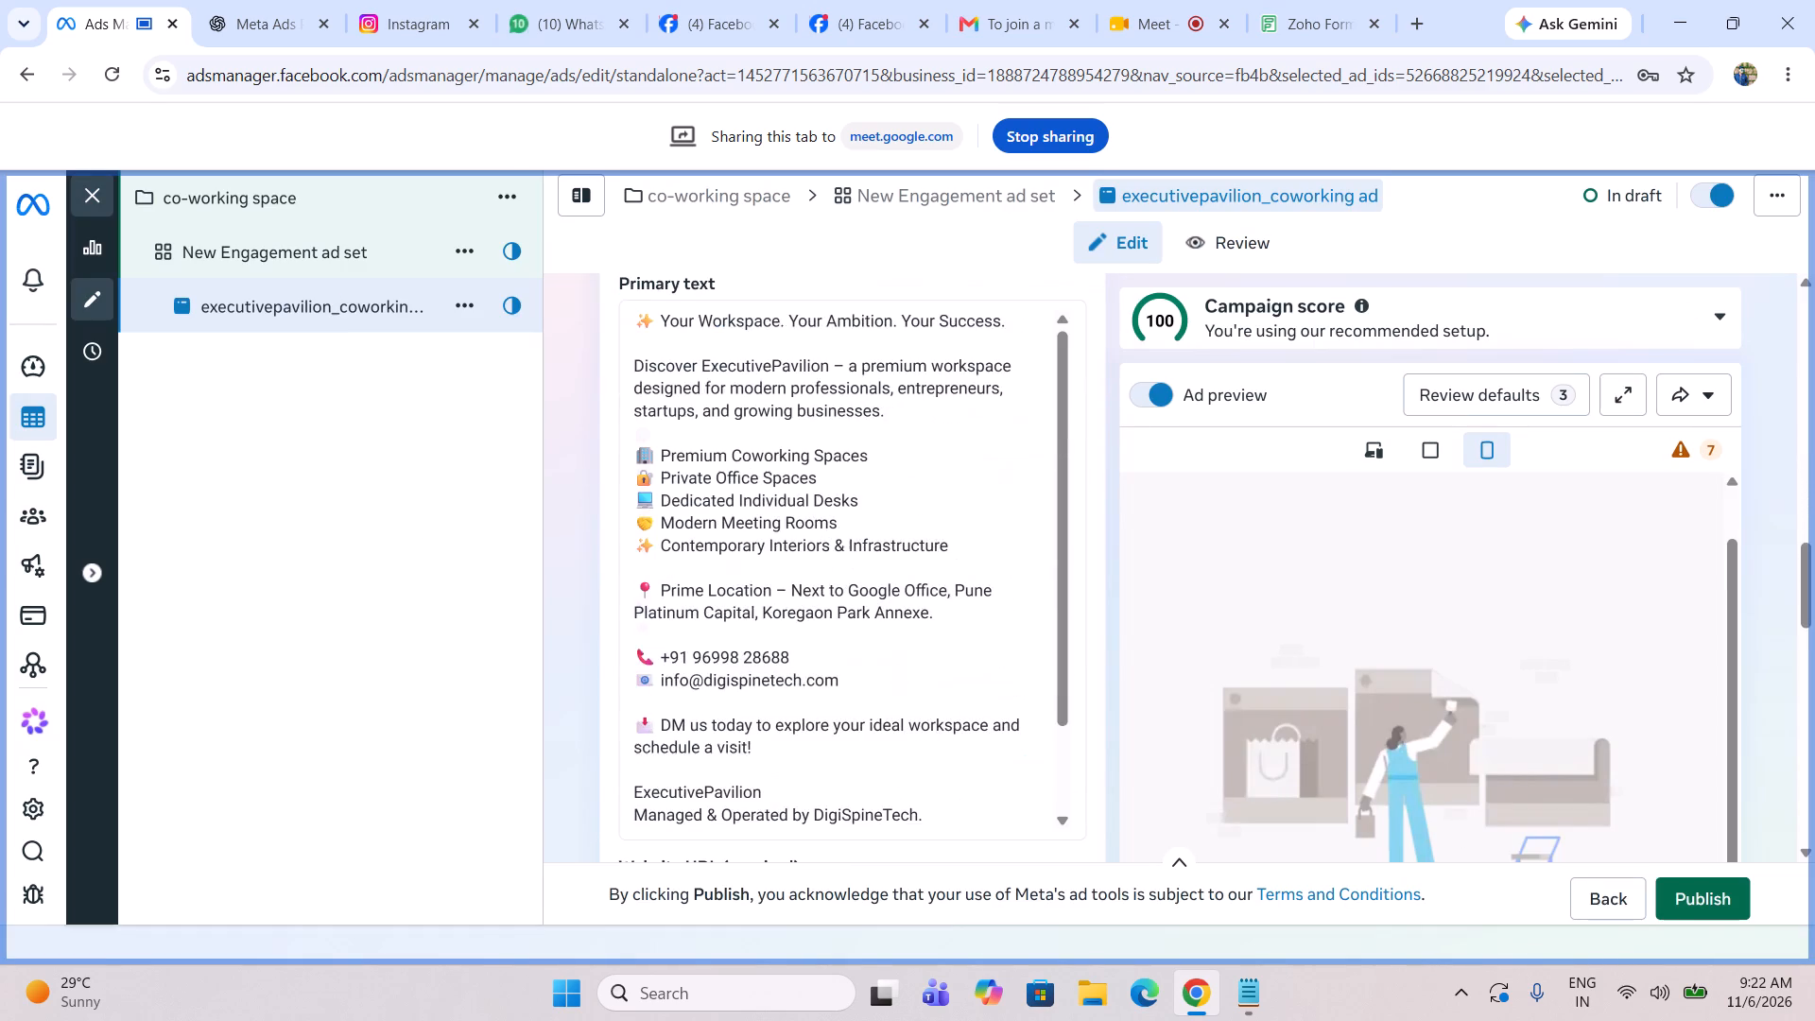
pyautogui.scroll(-7, 997, 591)
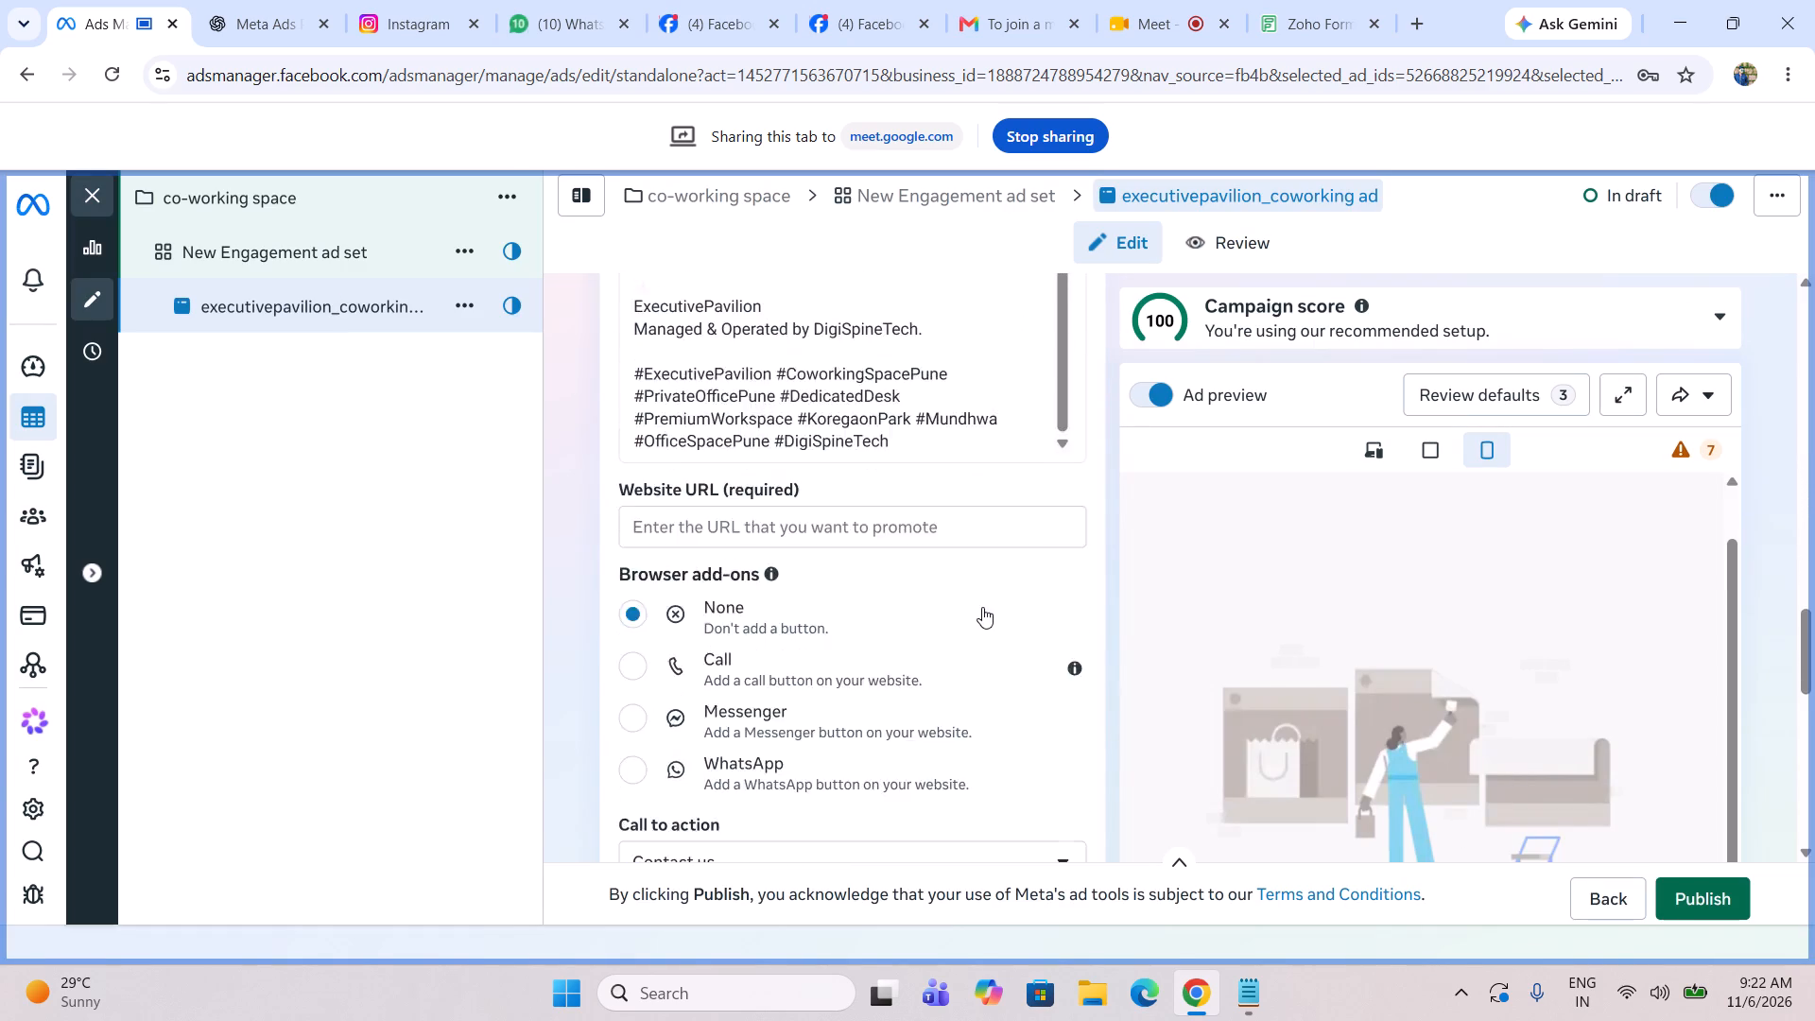
# Reload the ad editing page and examine the placement previews, identity profiles and ad setup settings.
pyautogui.click(111, 75)
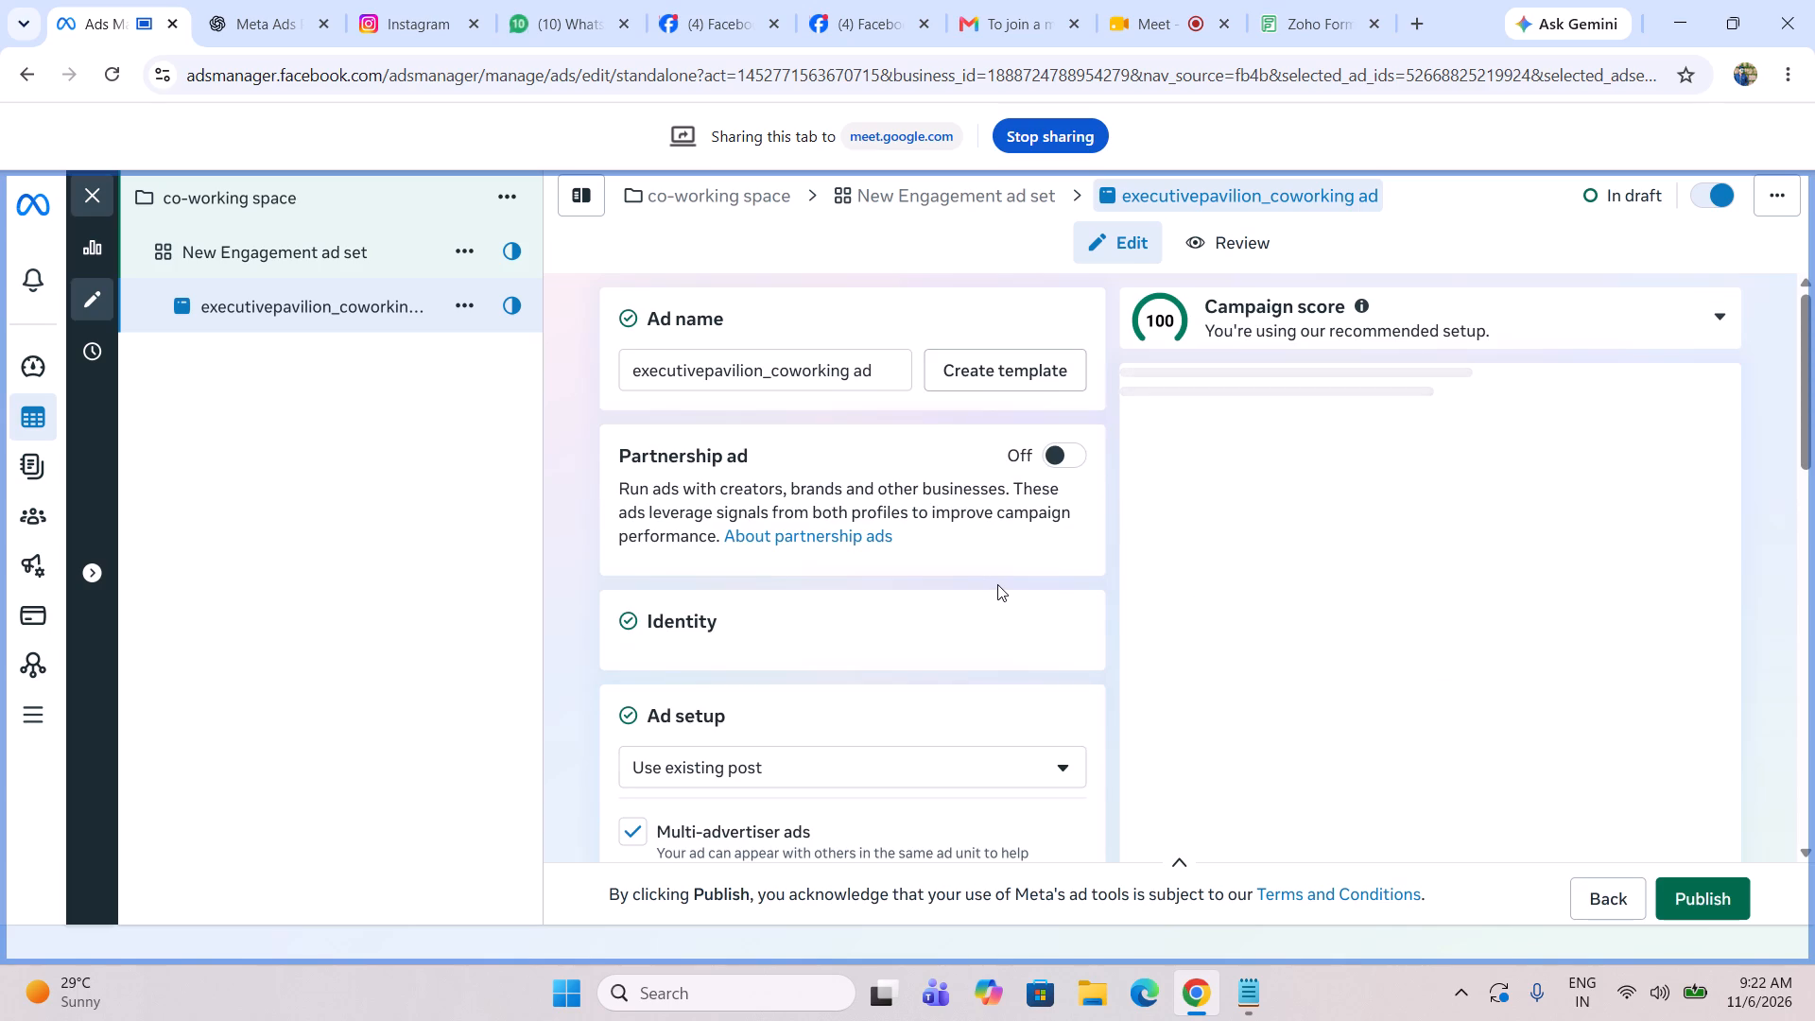
pyautogui.scroll(-1, 997, 584)
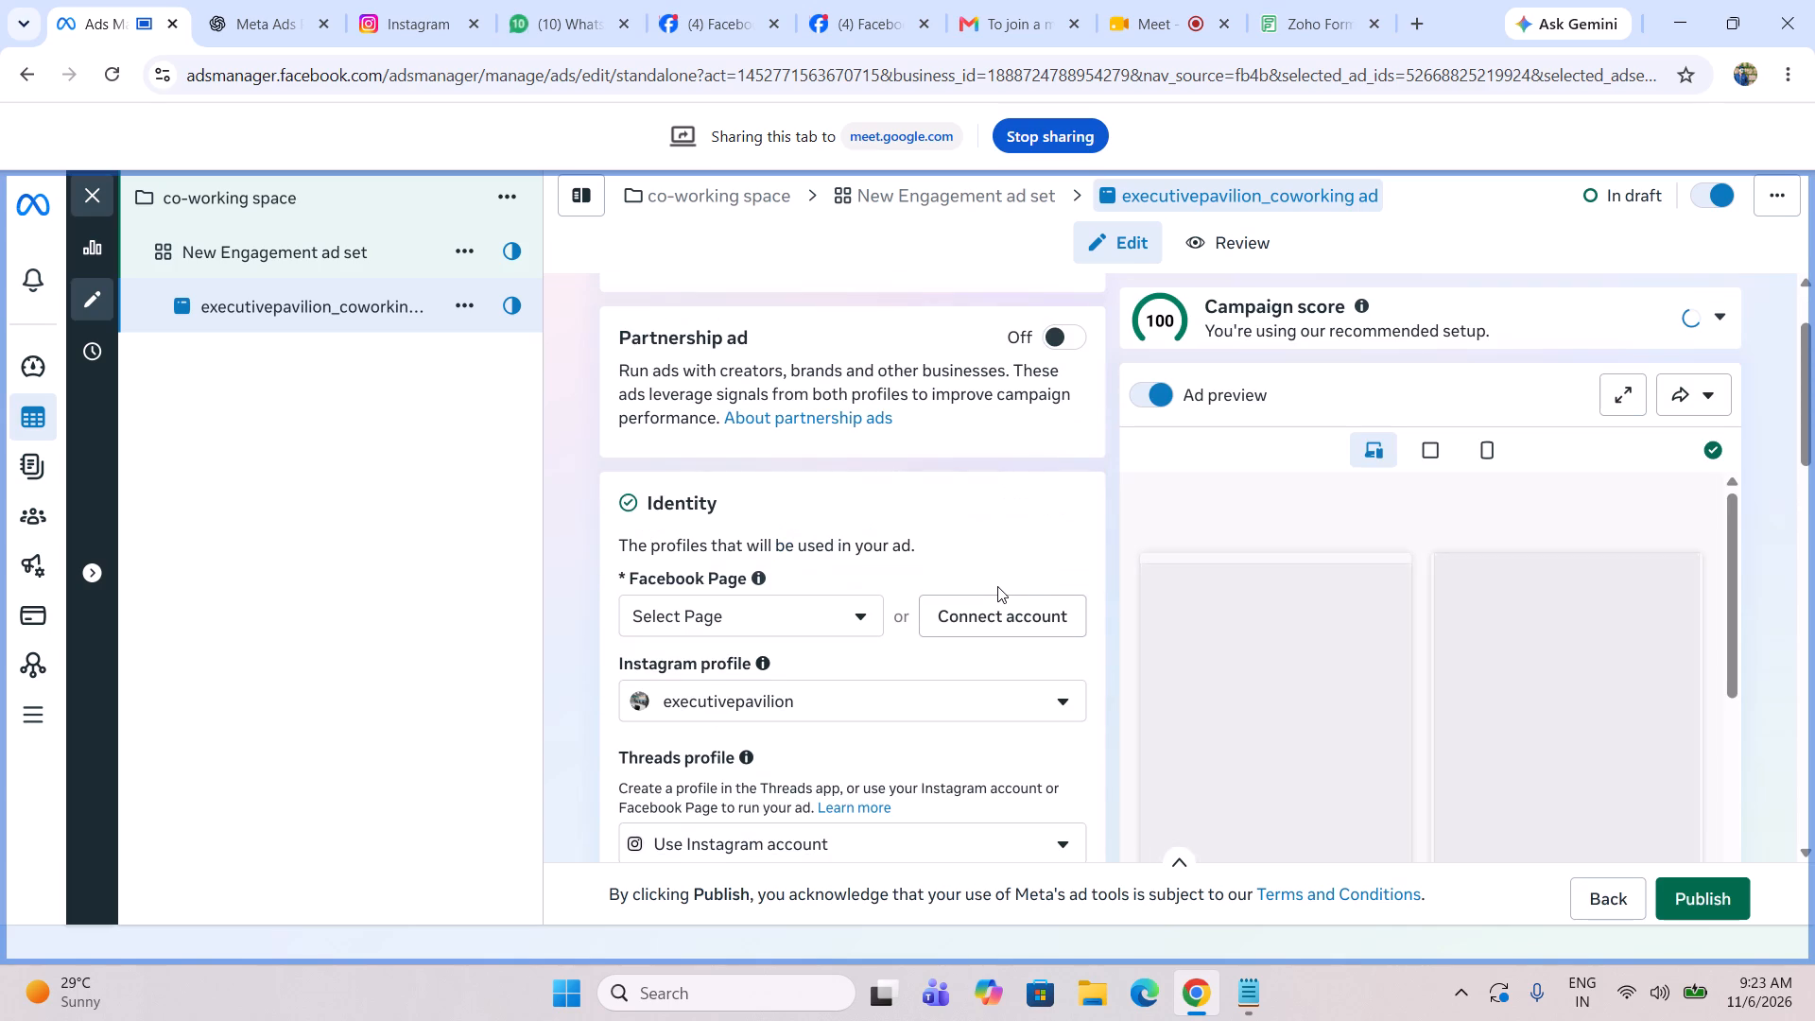
pyautogui.scroll(-2, 1020, 613)
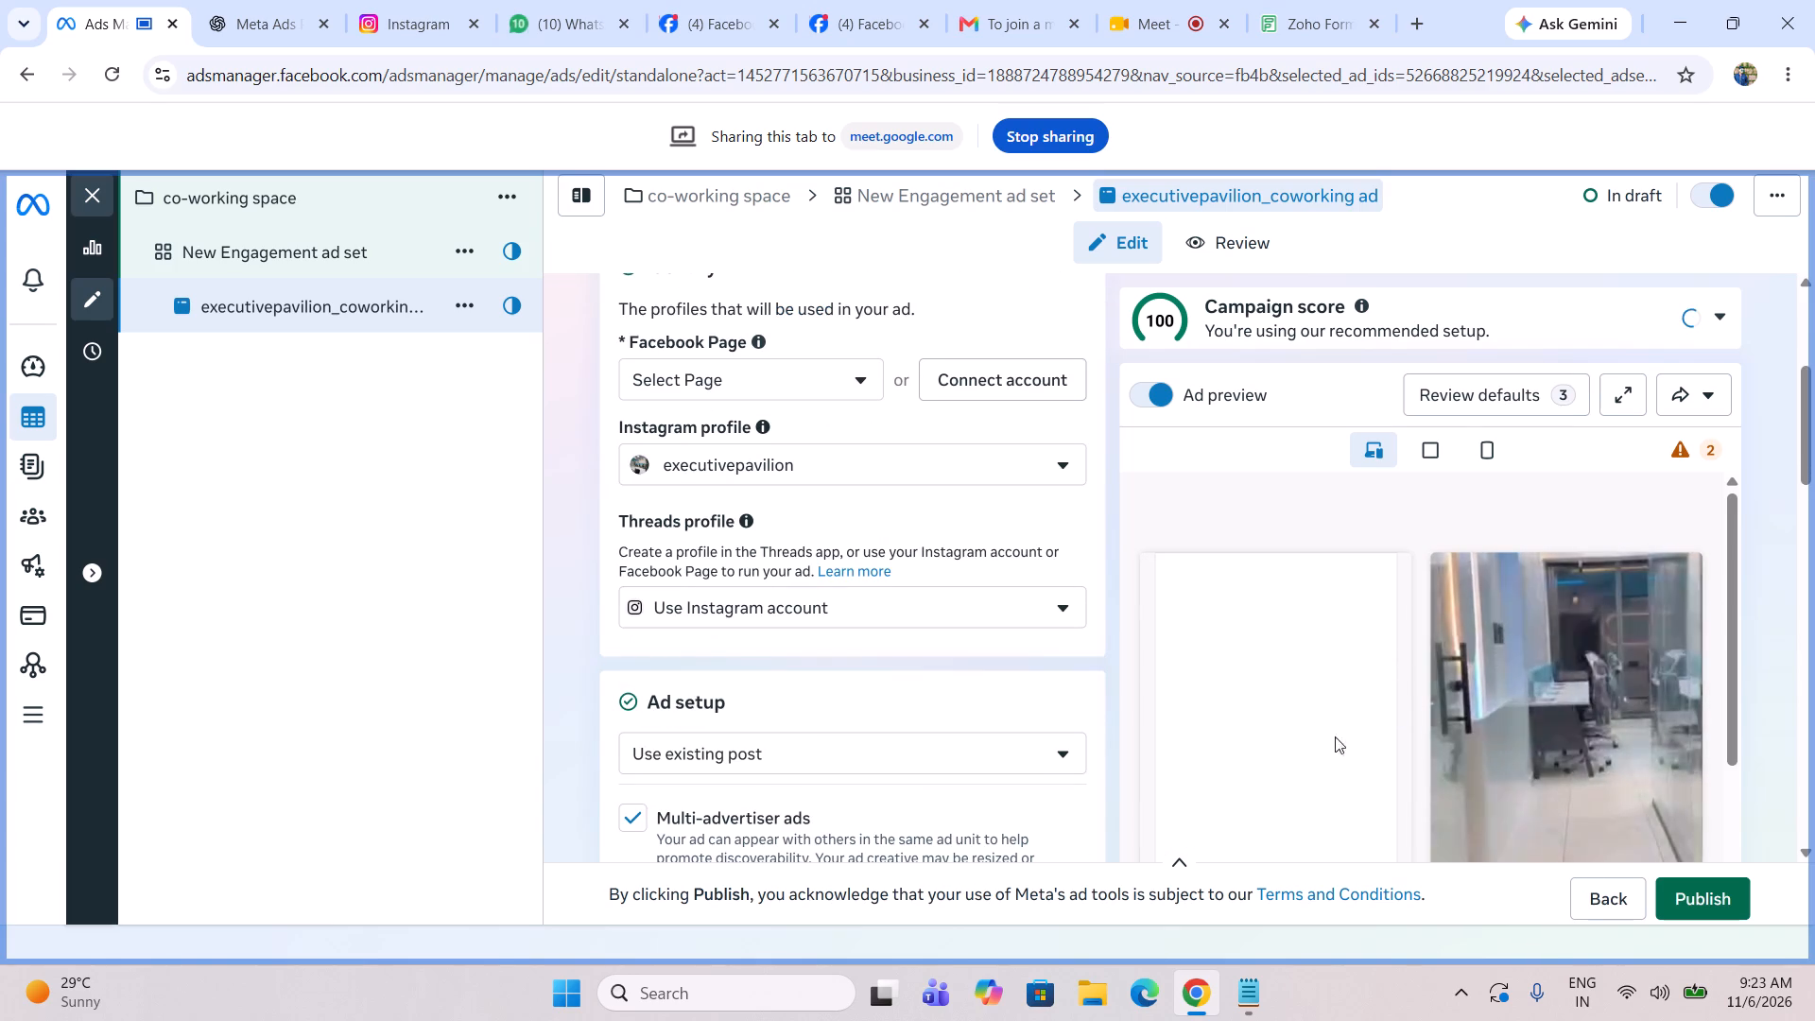
pyautogui.scroll(1, 1350, 740)
pyautogui.scroll(-2, 1357, 663)
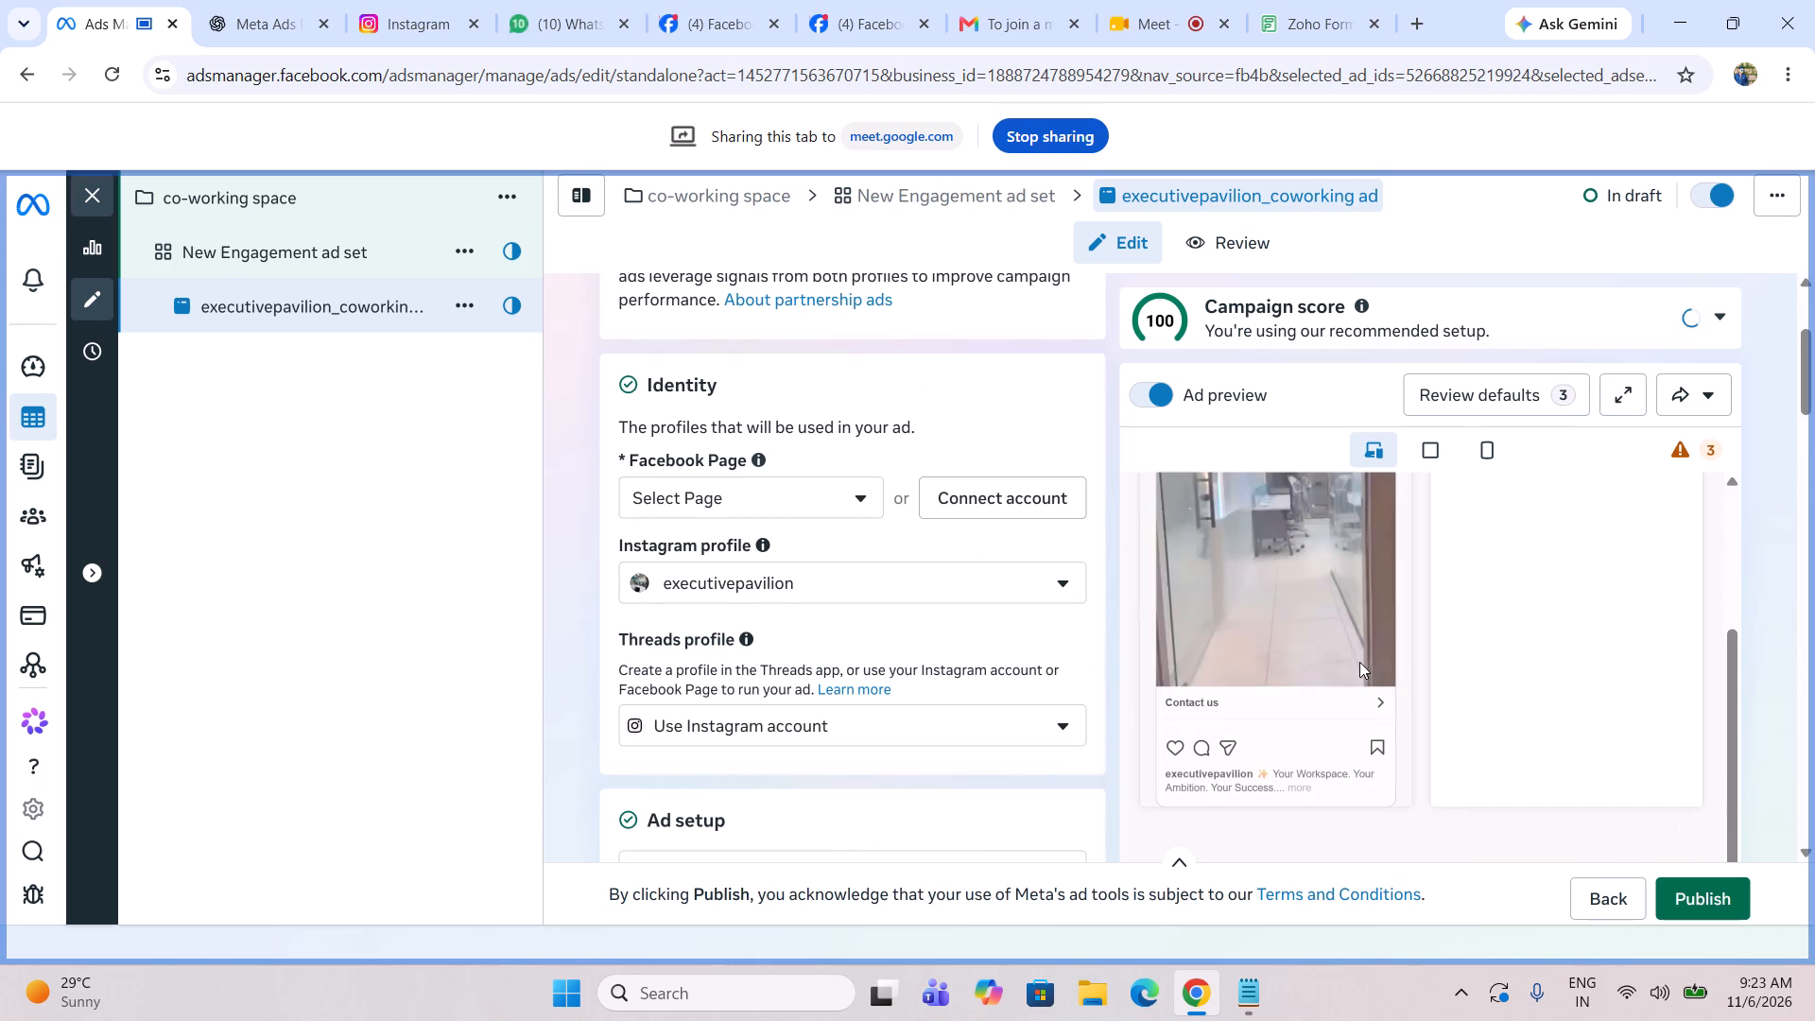
pyautogui.scroll(2, 1372, 732)
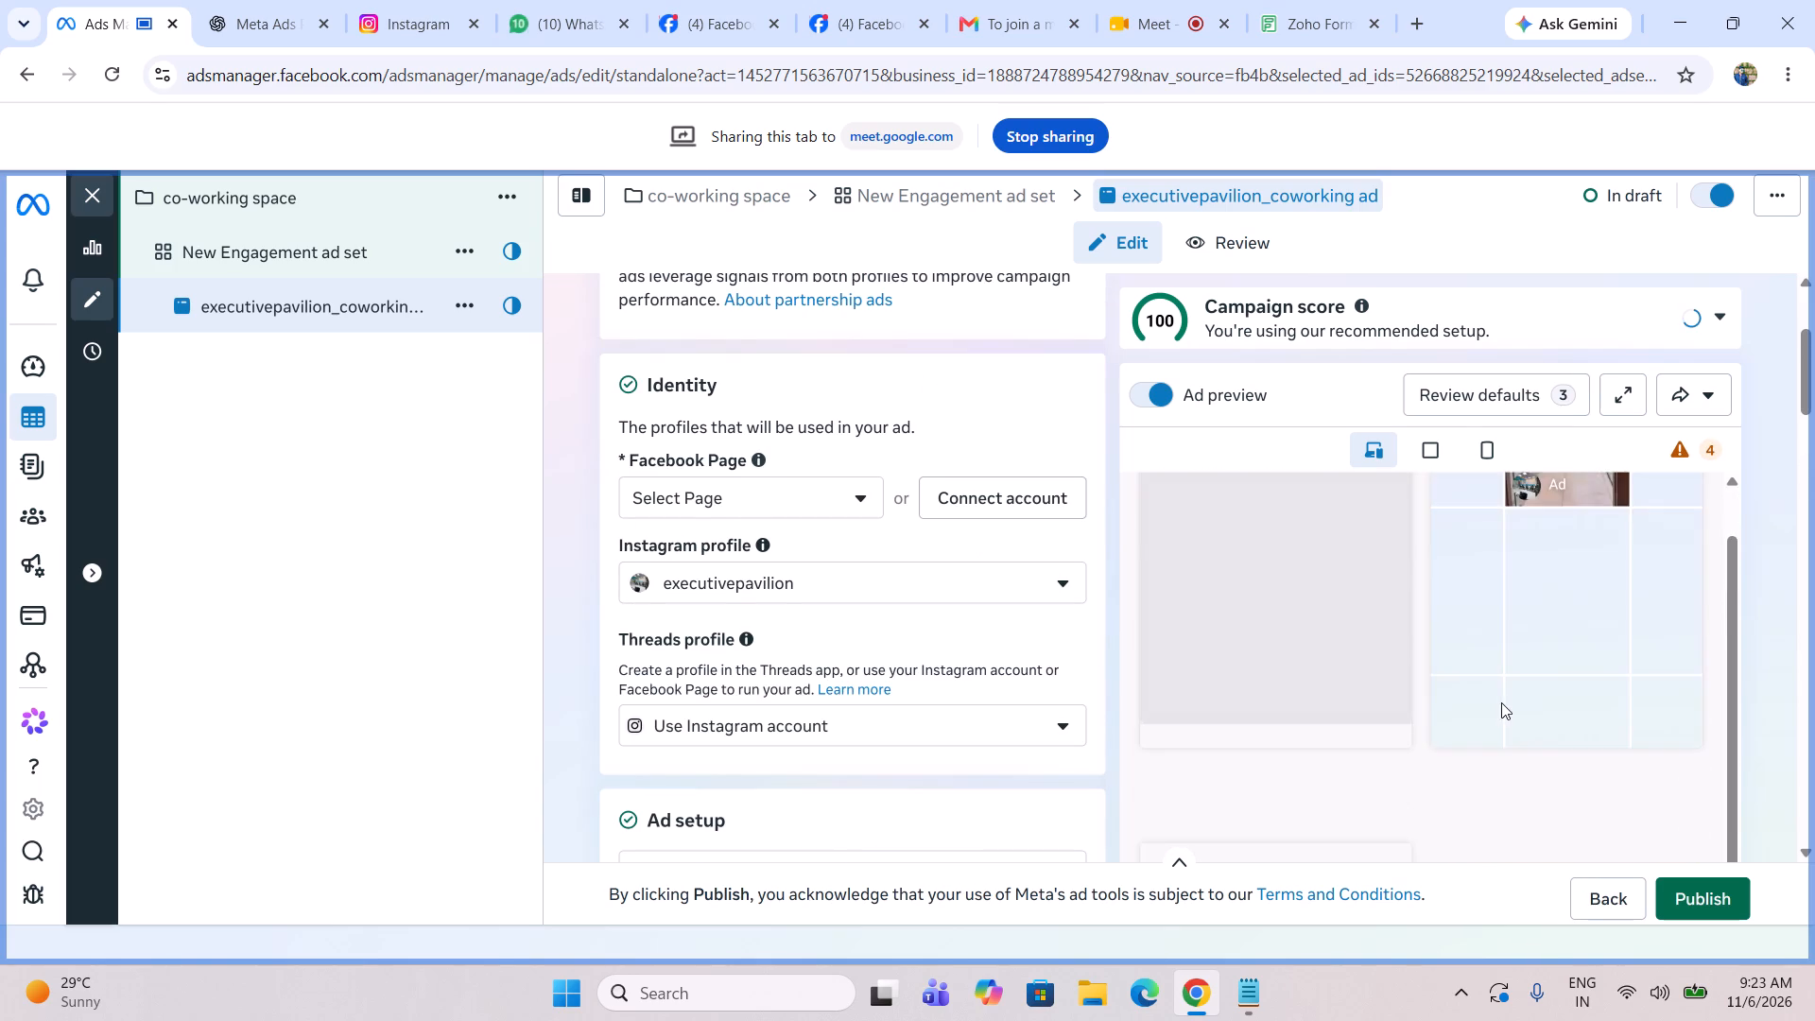
pyautogui.scroll(3, 1477, 705)
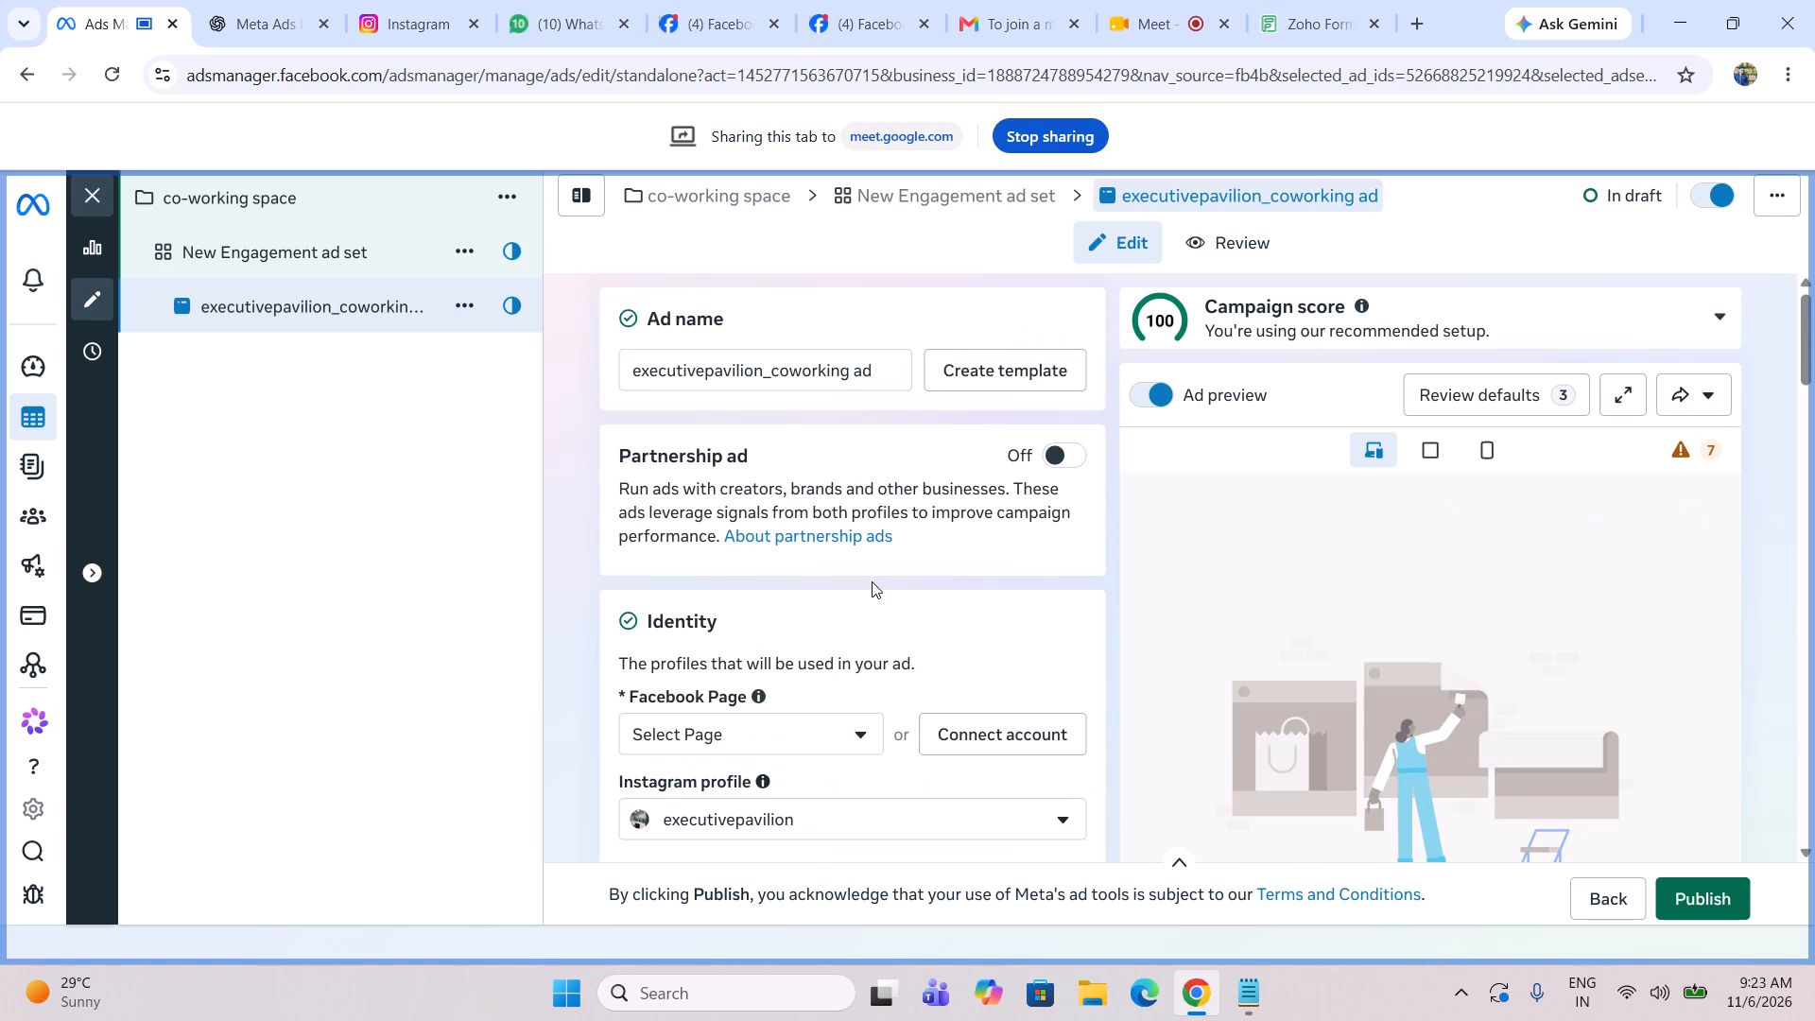
pyautogui.scroll(-2, 872, 580)
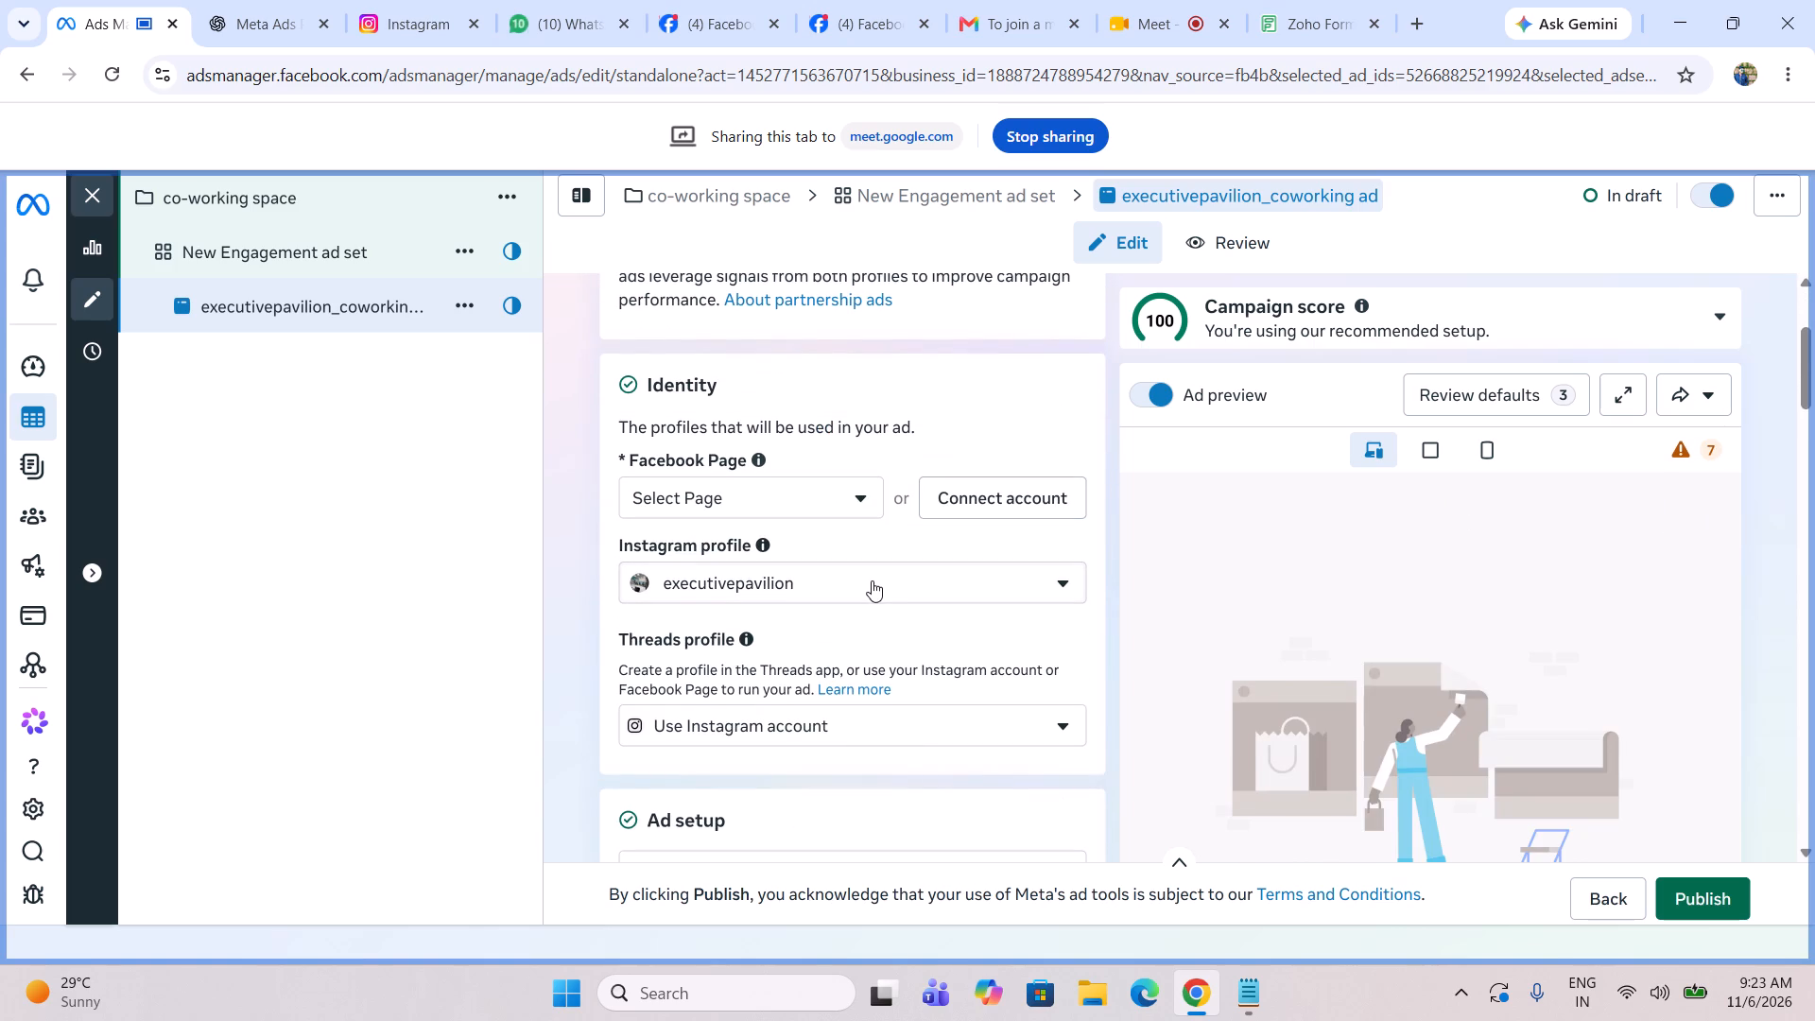
pyautogui.scroll(-1, 833, 587)
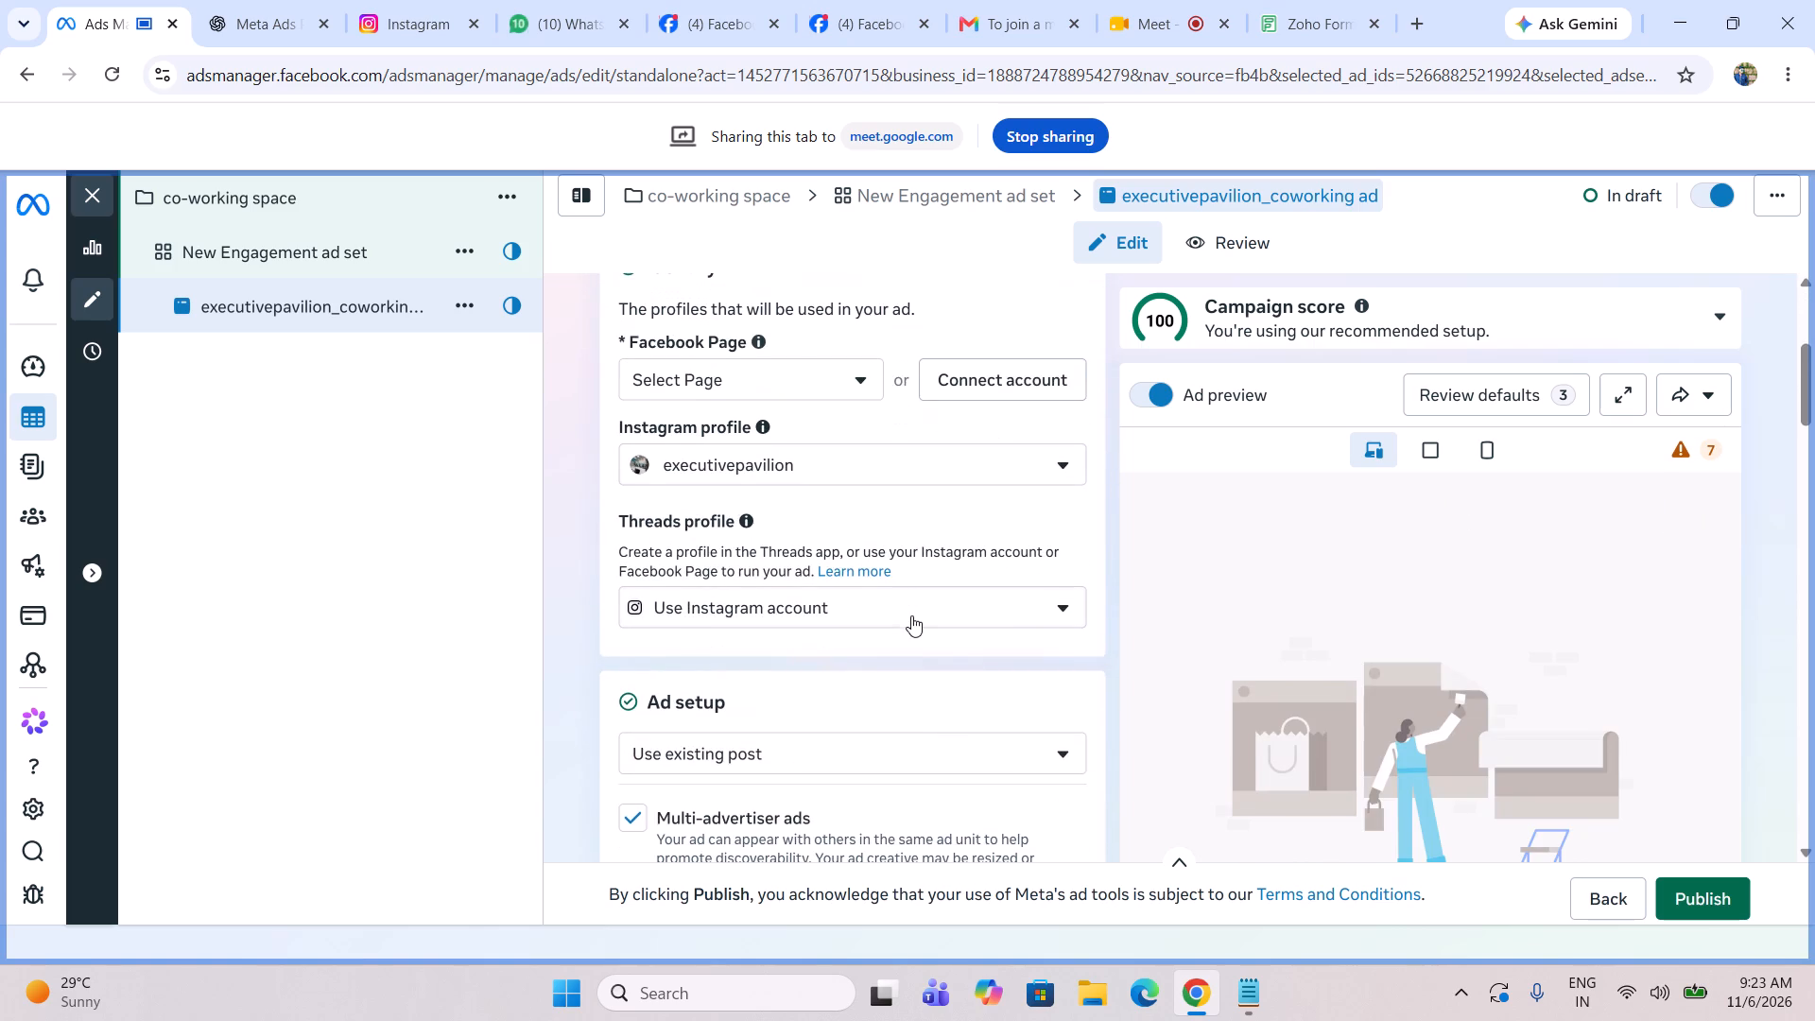
pyautogui.scroll(-1, 913, 617)
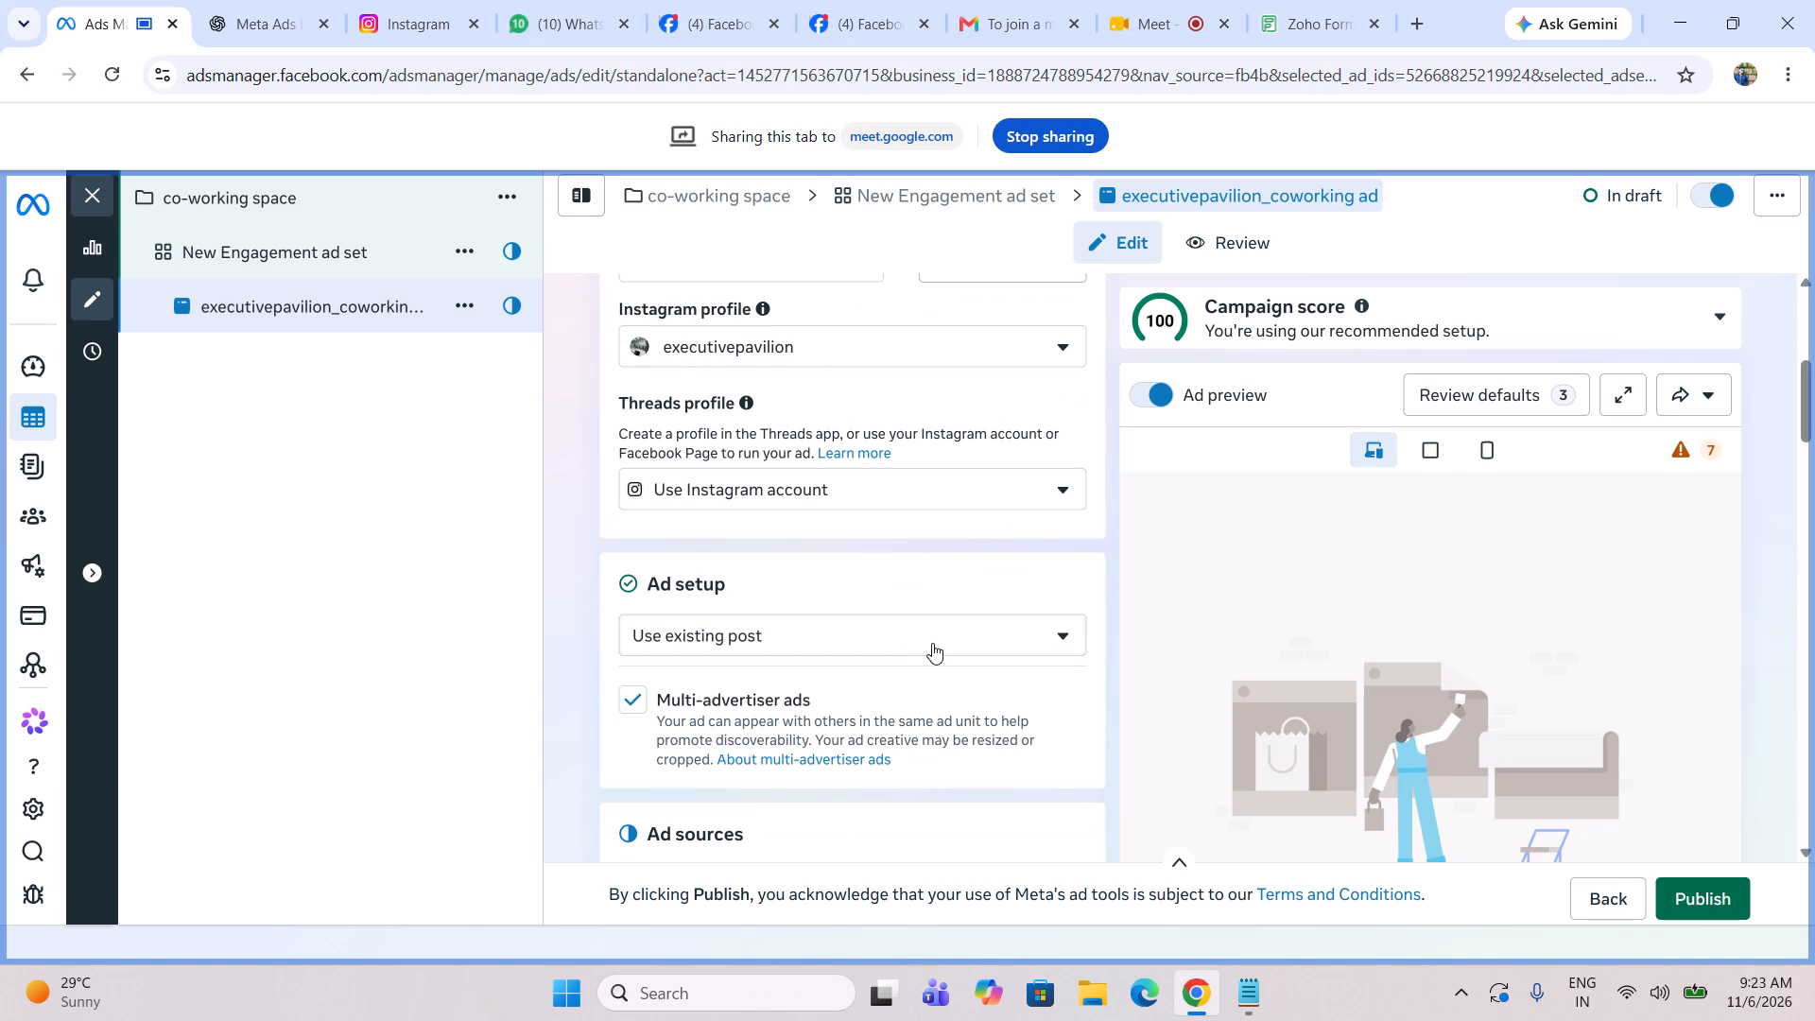
# Review the ad's setup, sources, Instagram post, primary text, website URL, add-ons, call to action, enhancements and tracking sections.
pyautogui.scroll(-4, 924, 611)
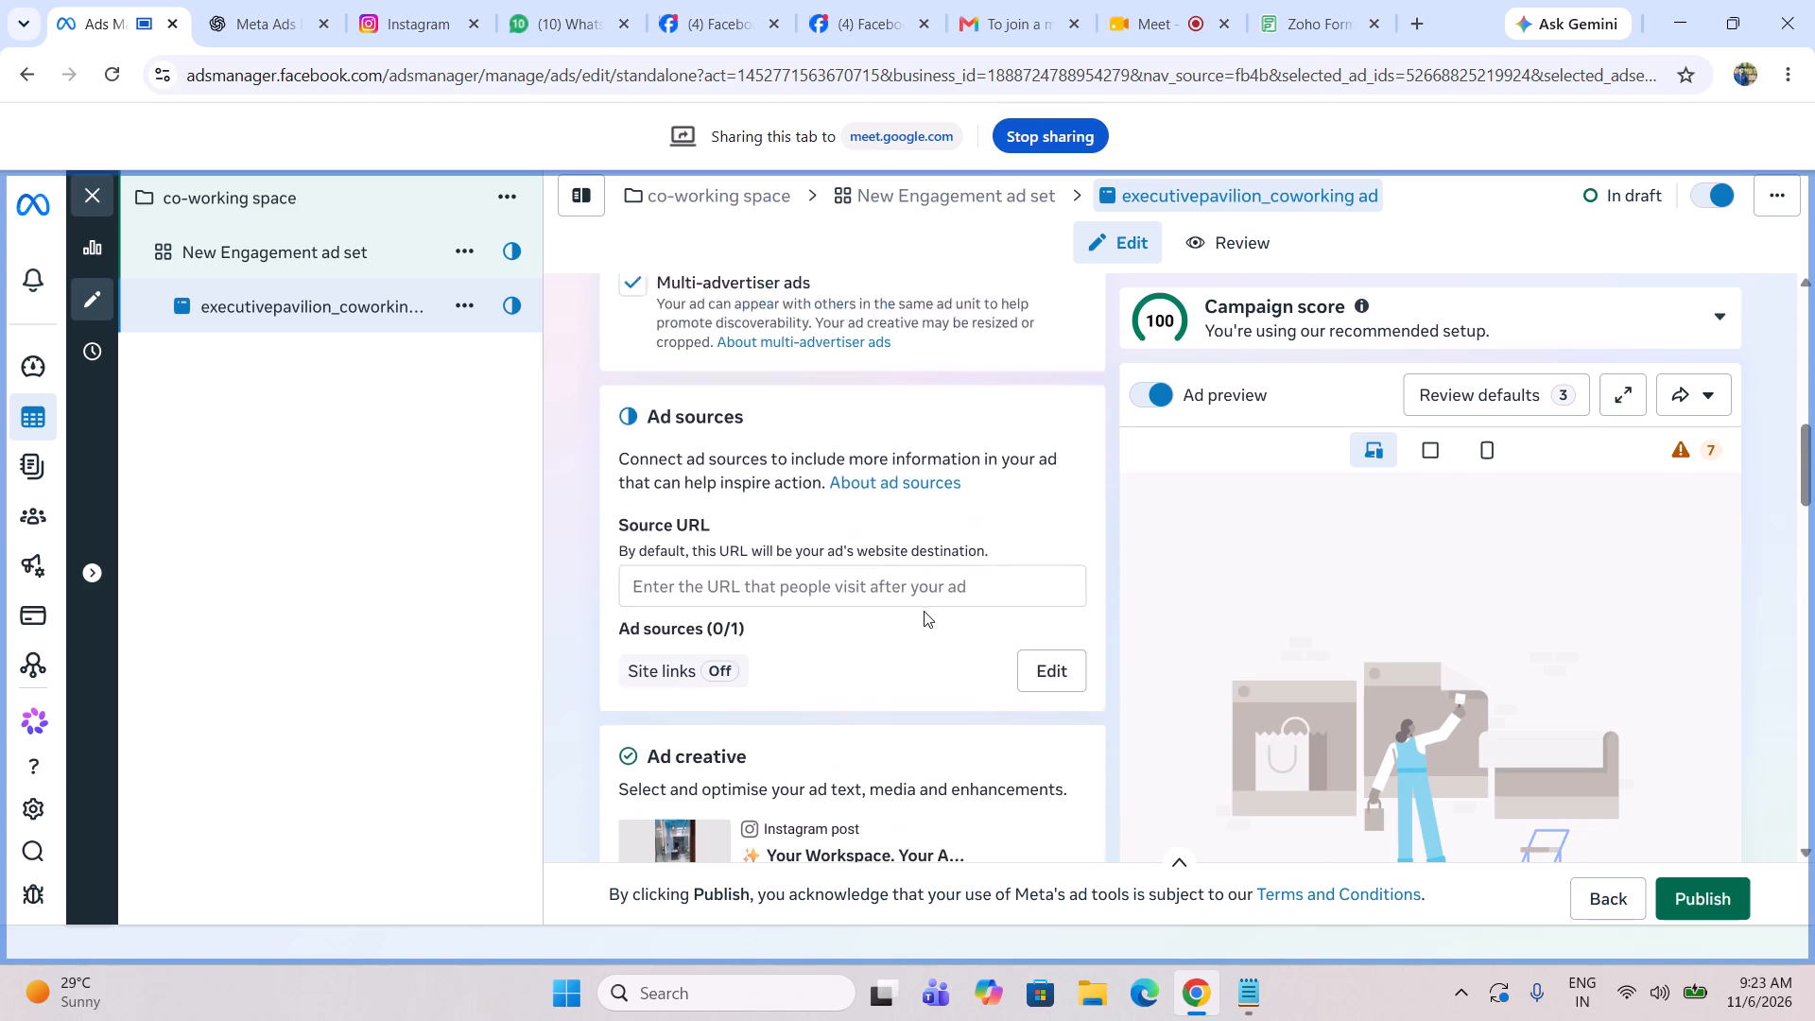
pyautogui.scroll(-6, 924, 611)
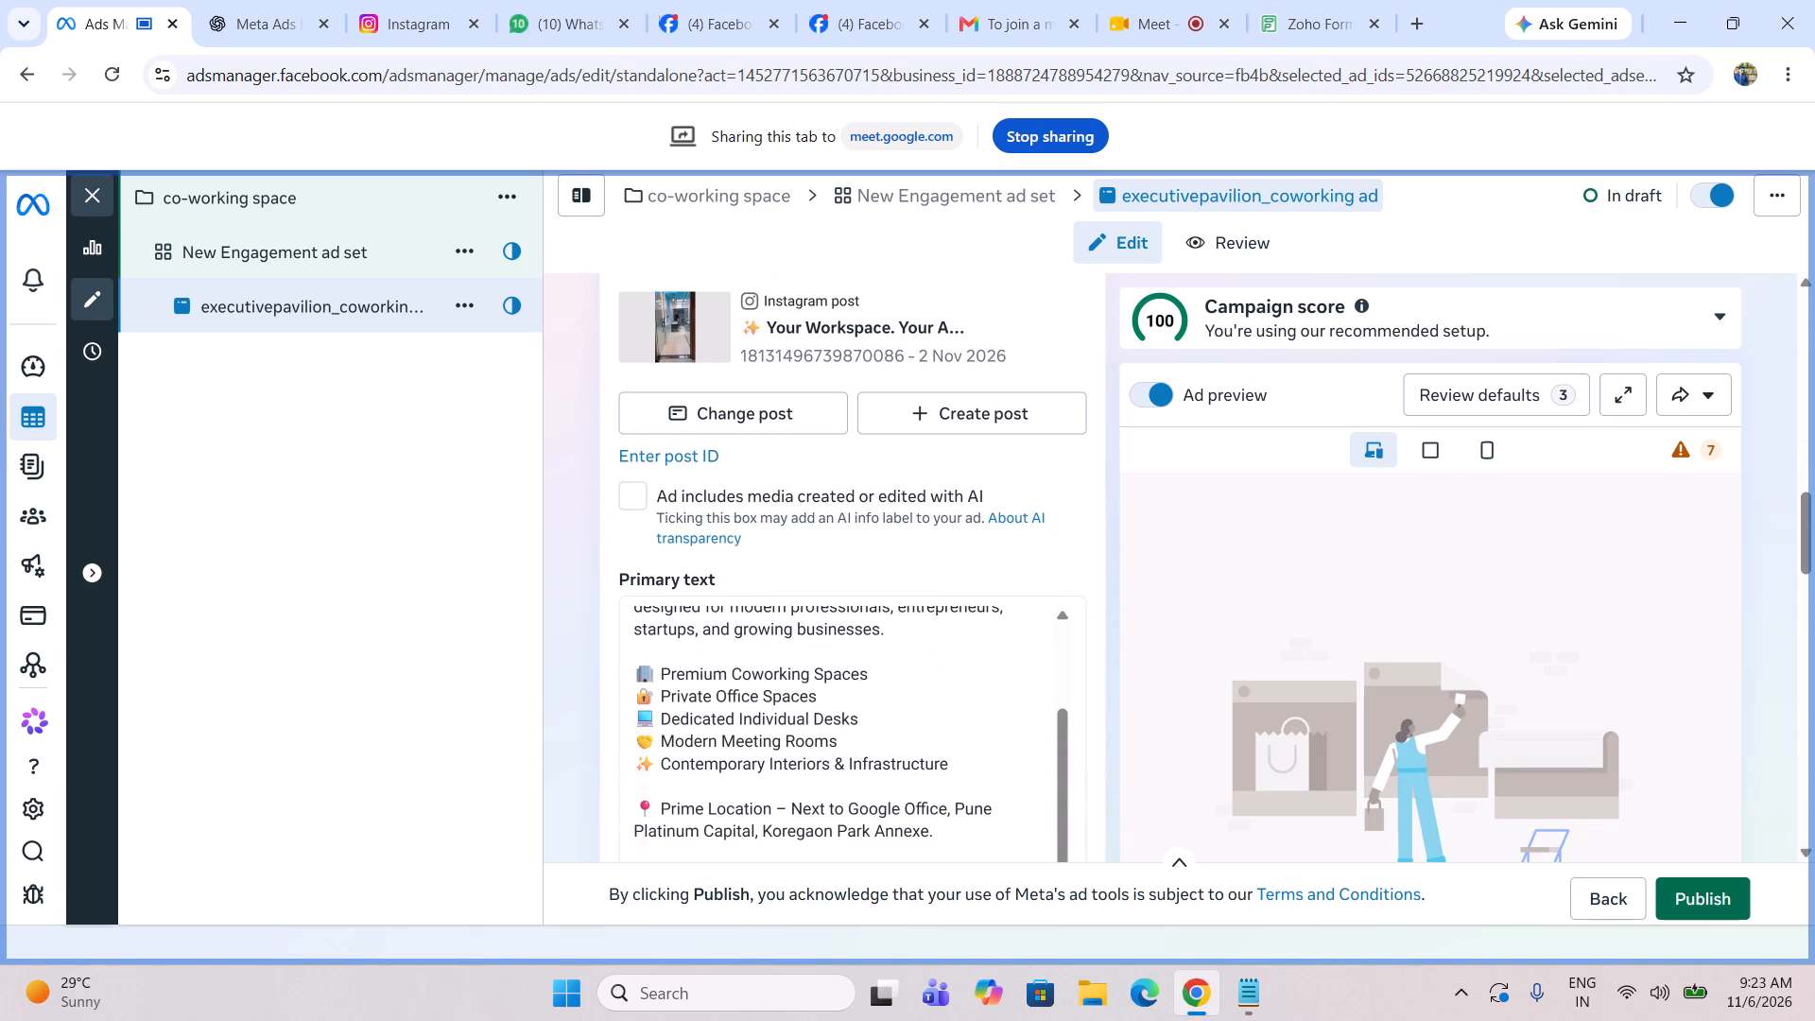
pyautogui.scroll(-4, 913, 565)
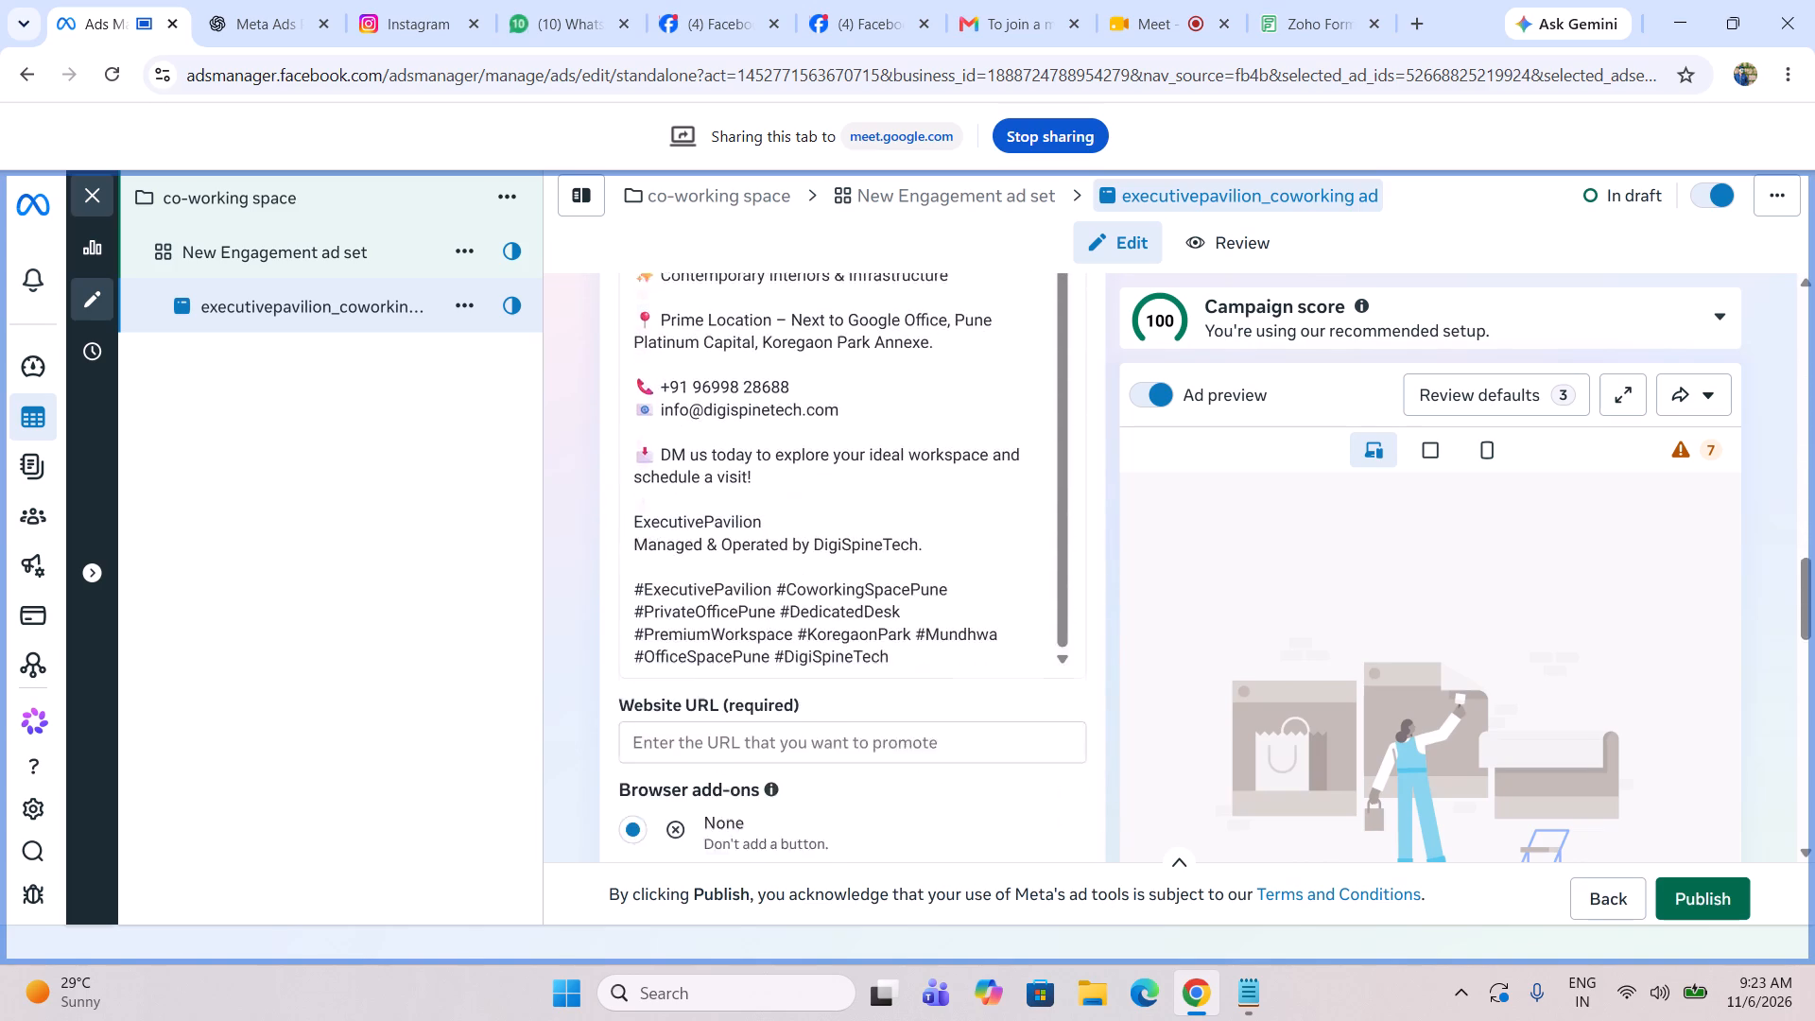
pyautogui.scroll(-2, 929, 632)
pyautogui.scroll(-2, 1171, 591)
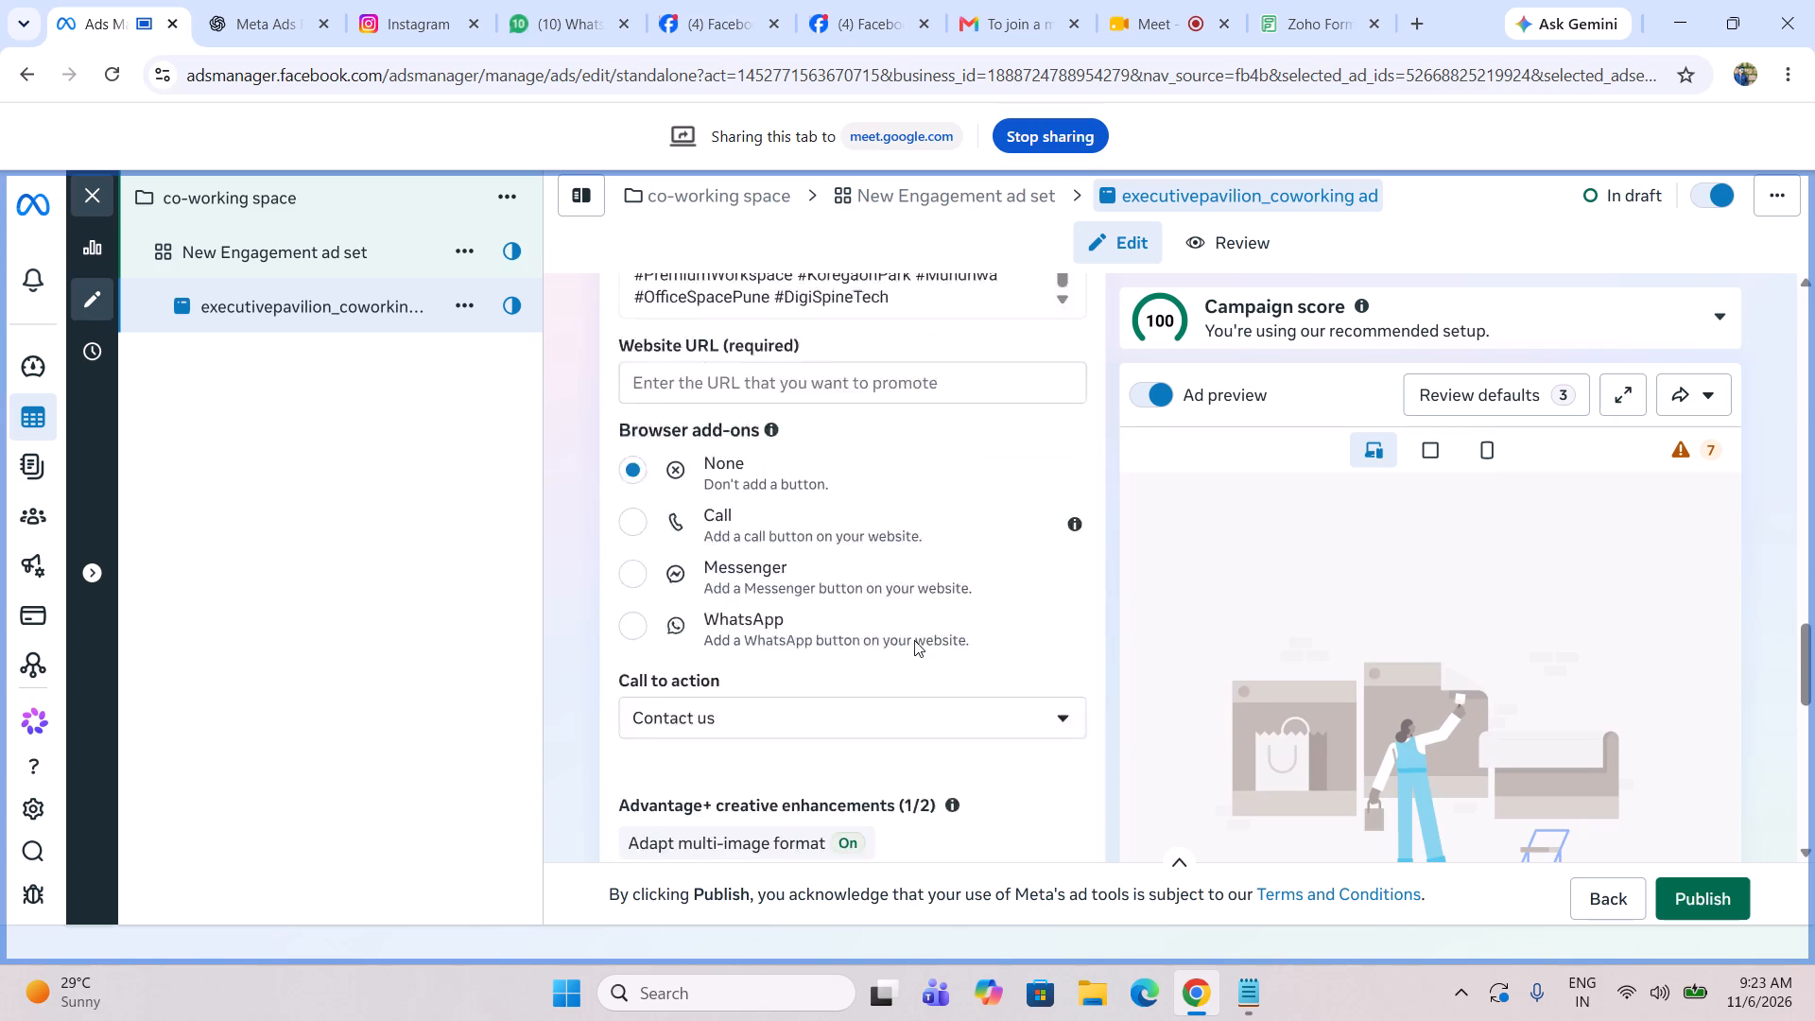
pyautogui.scroll(-1, 914, 660)
pyautogui.scroll(-2, 1404, 652)
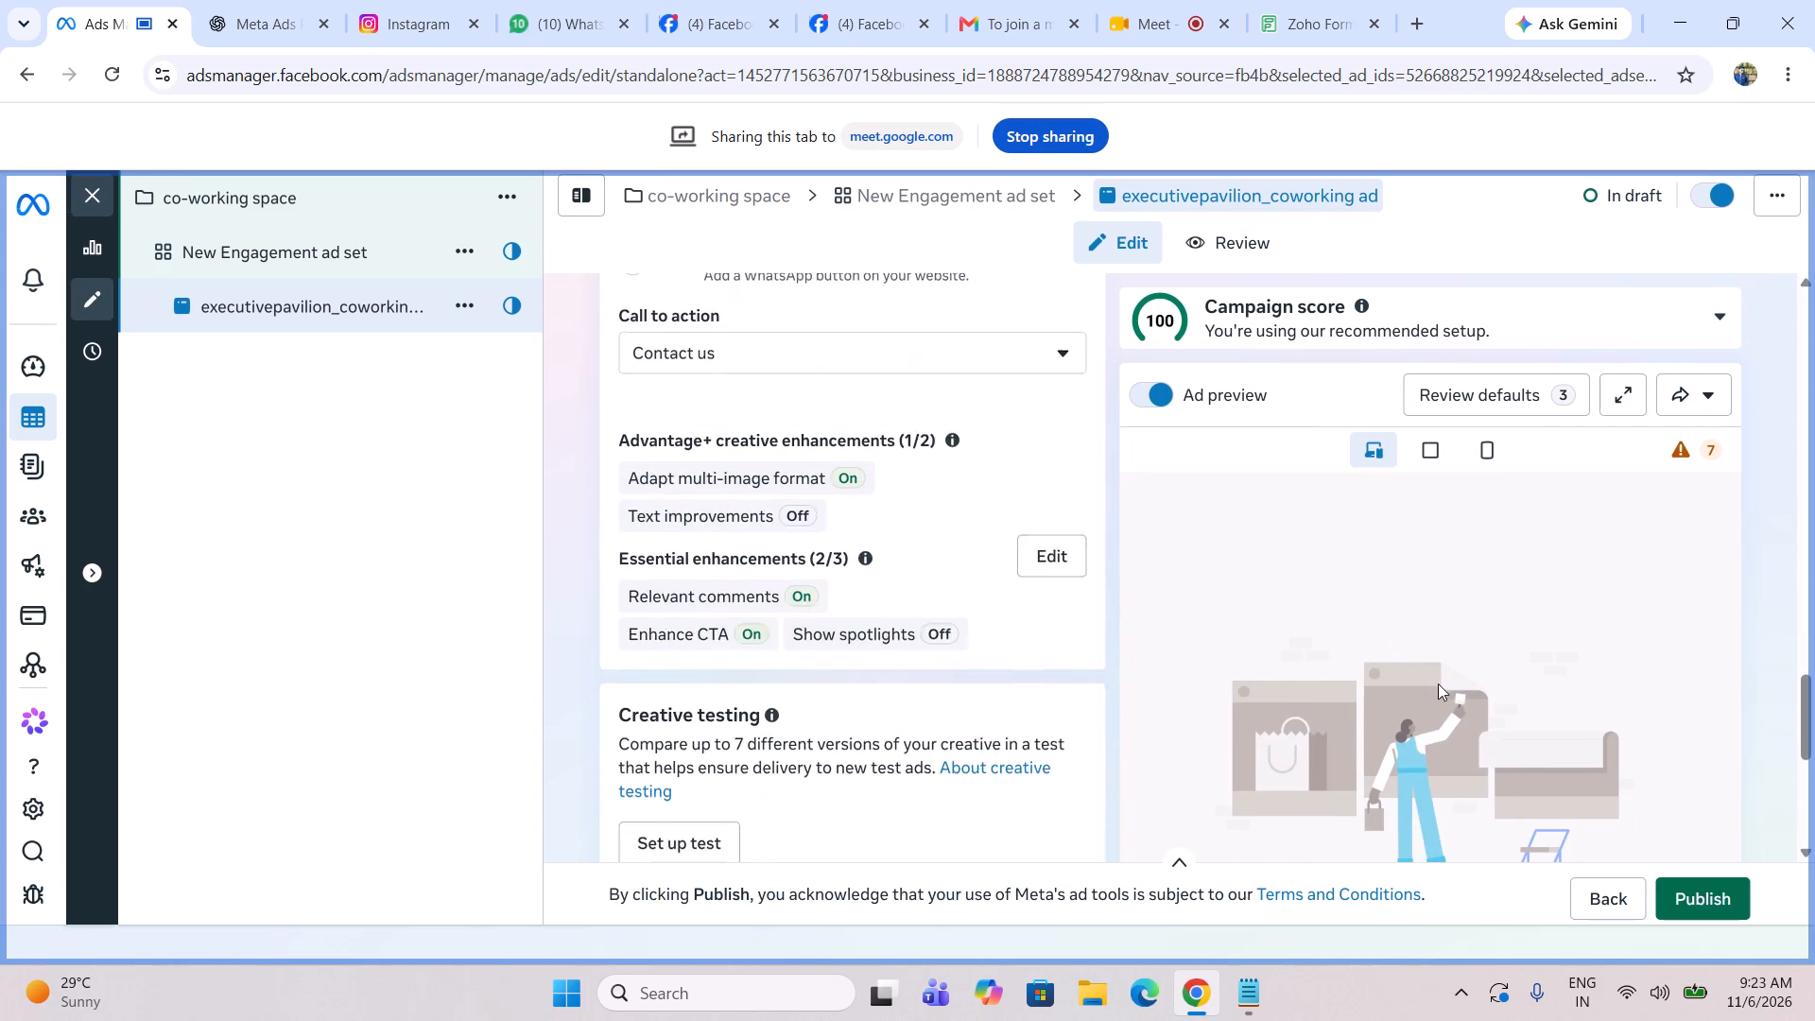
pyautogui.scroll(-3, 891, 757)
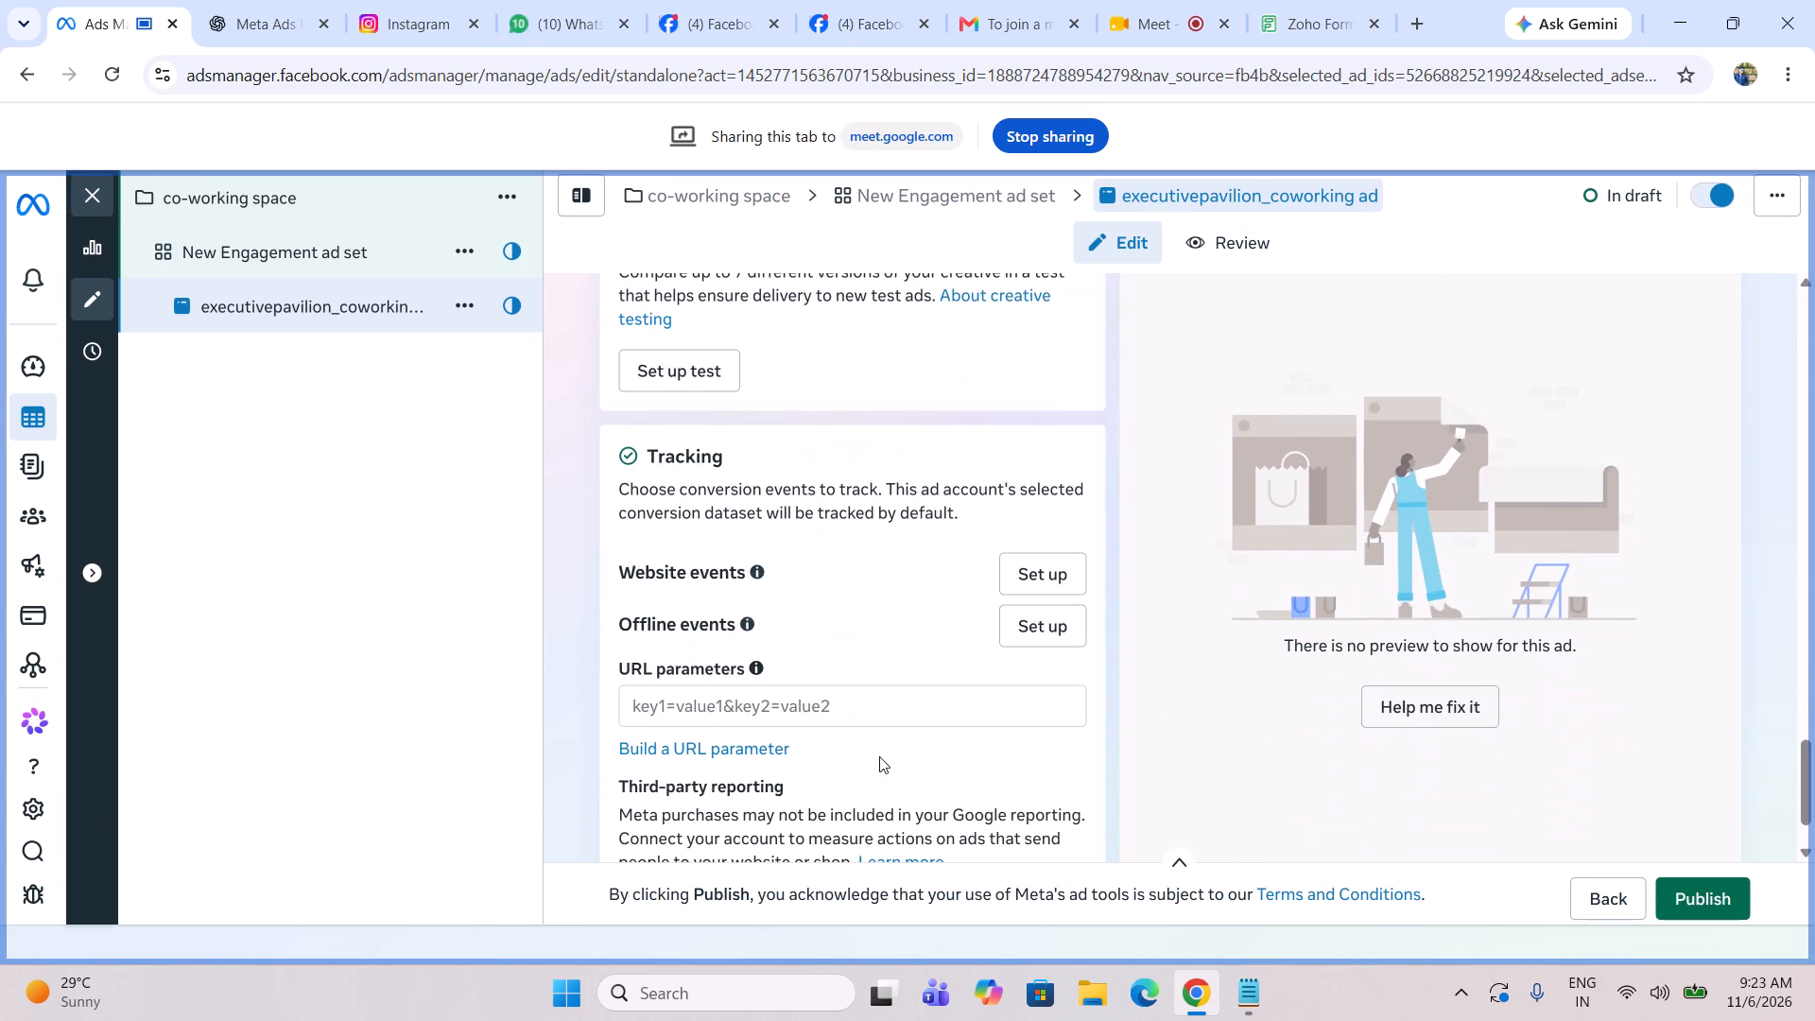
pyautogui.scroll(-2, 879, 746)
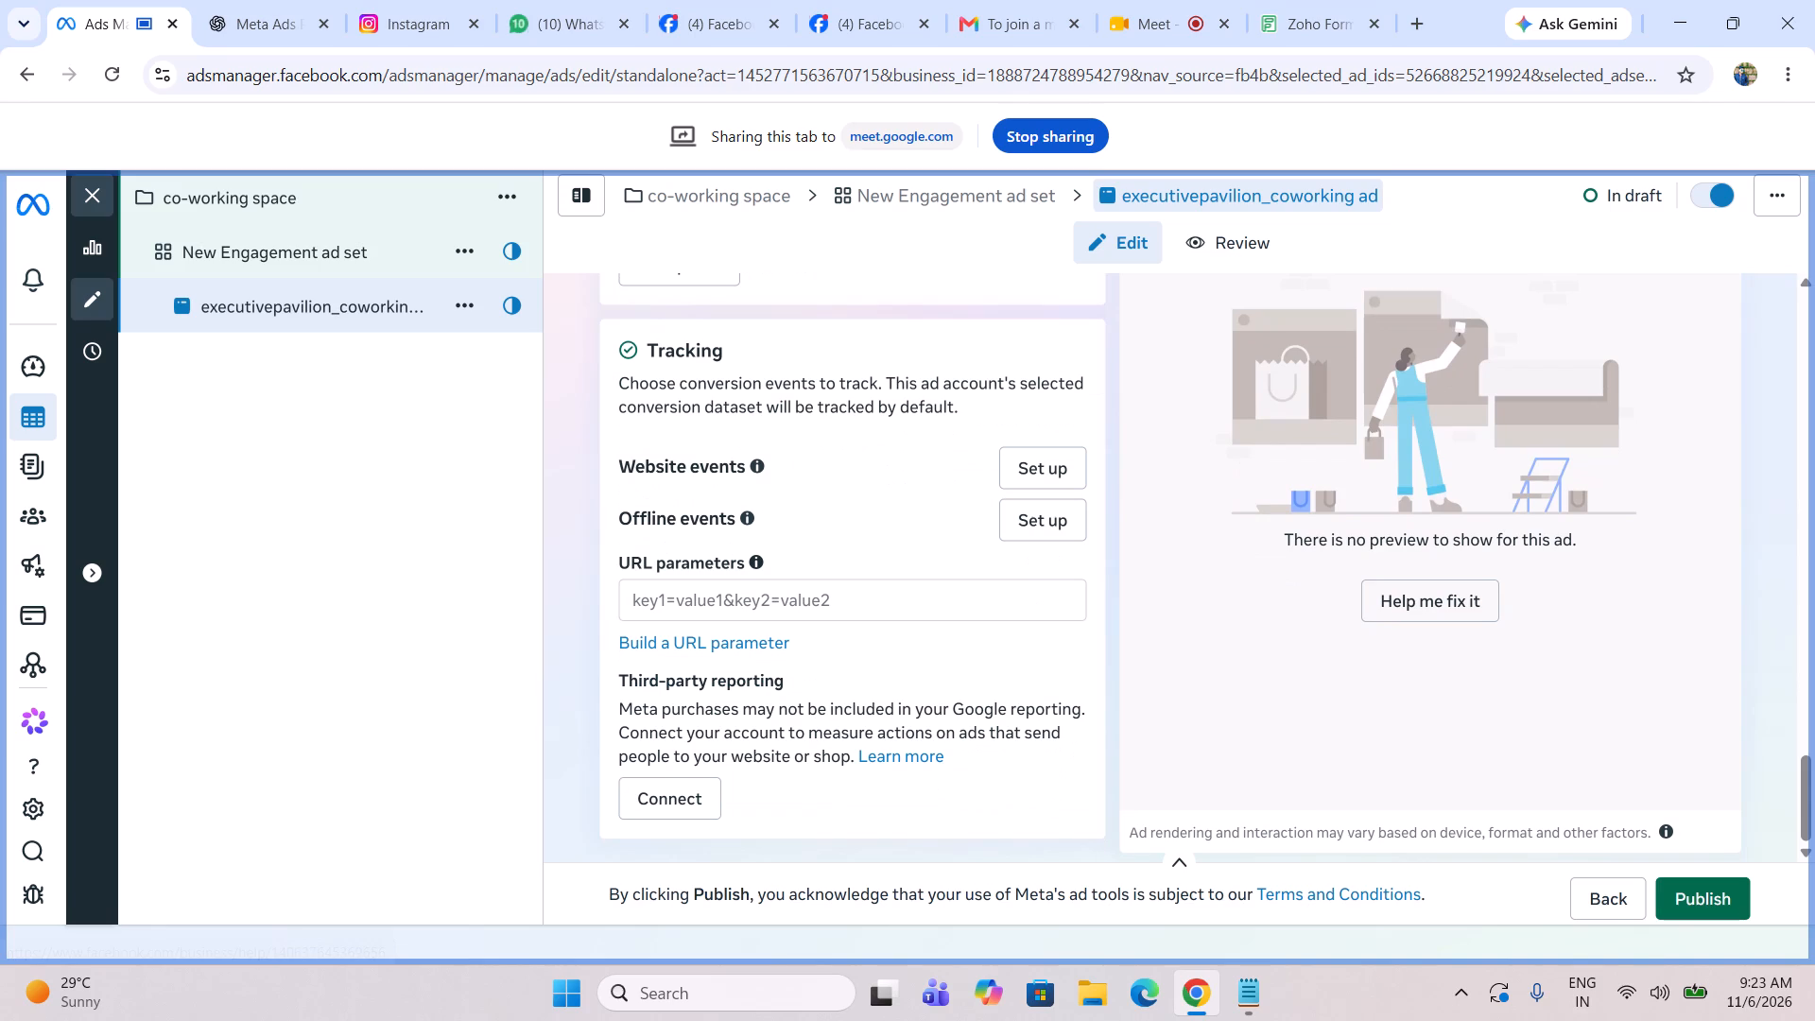
pyautogui.scroll(3, 882, 739)
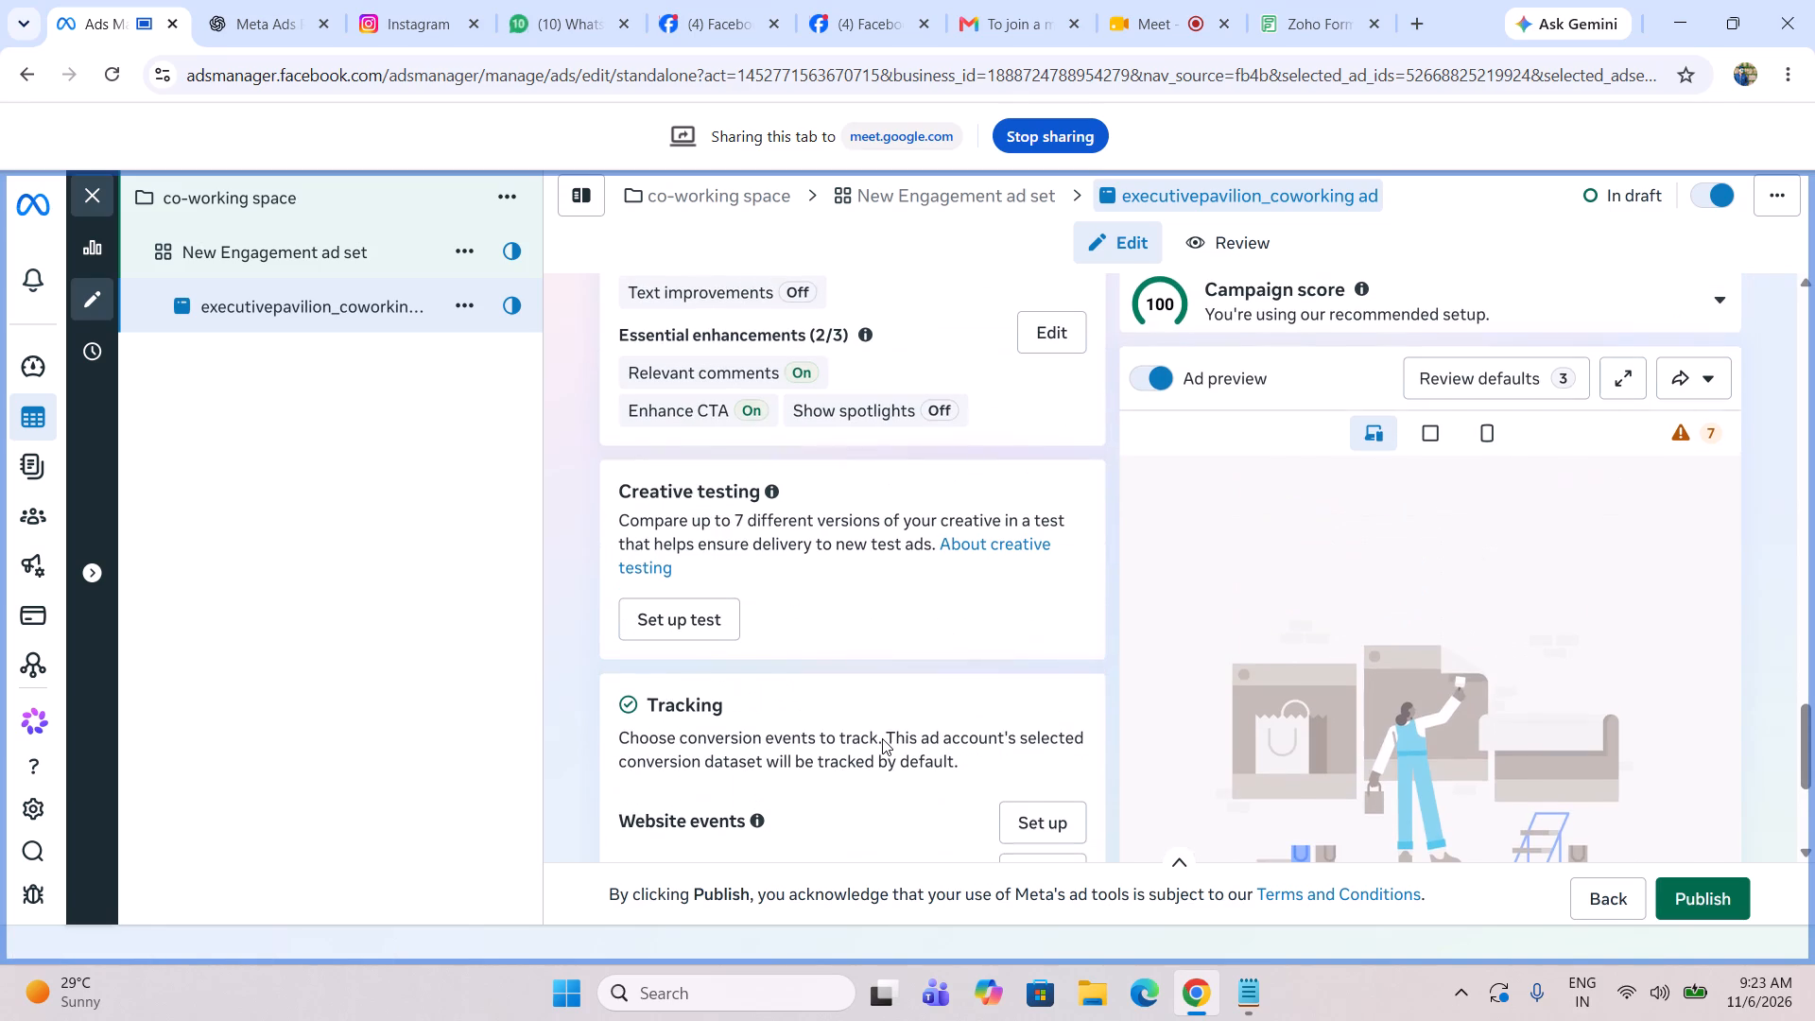
pyautogui.scroll(4, 882, 738)
pyautogui.click(1047, 604)
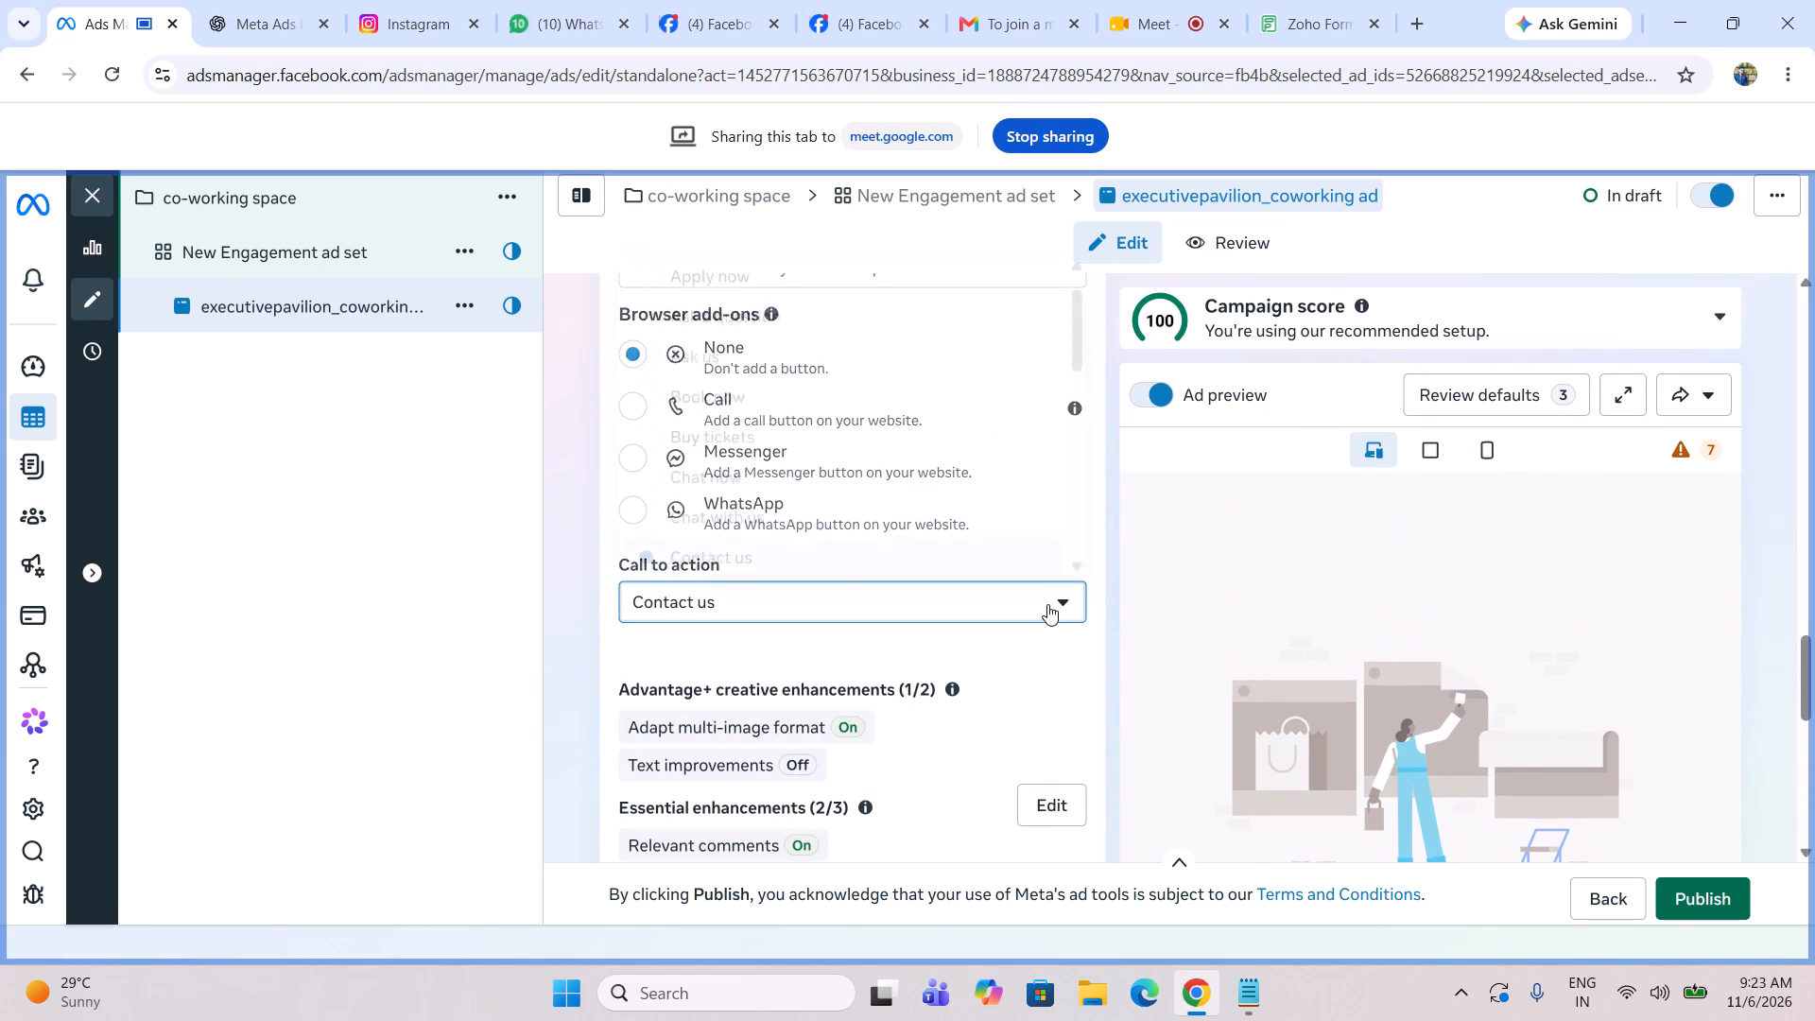
# Set the ad's call to action to No button.
pyautogui.scroll(6, 708, 319)
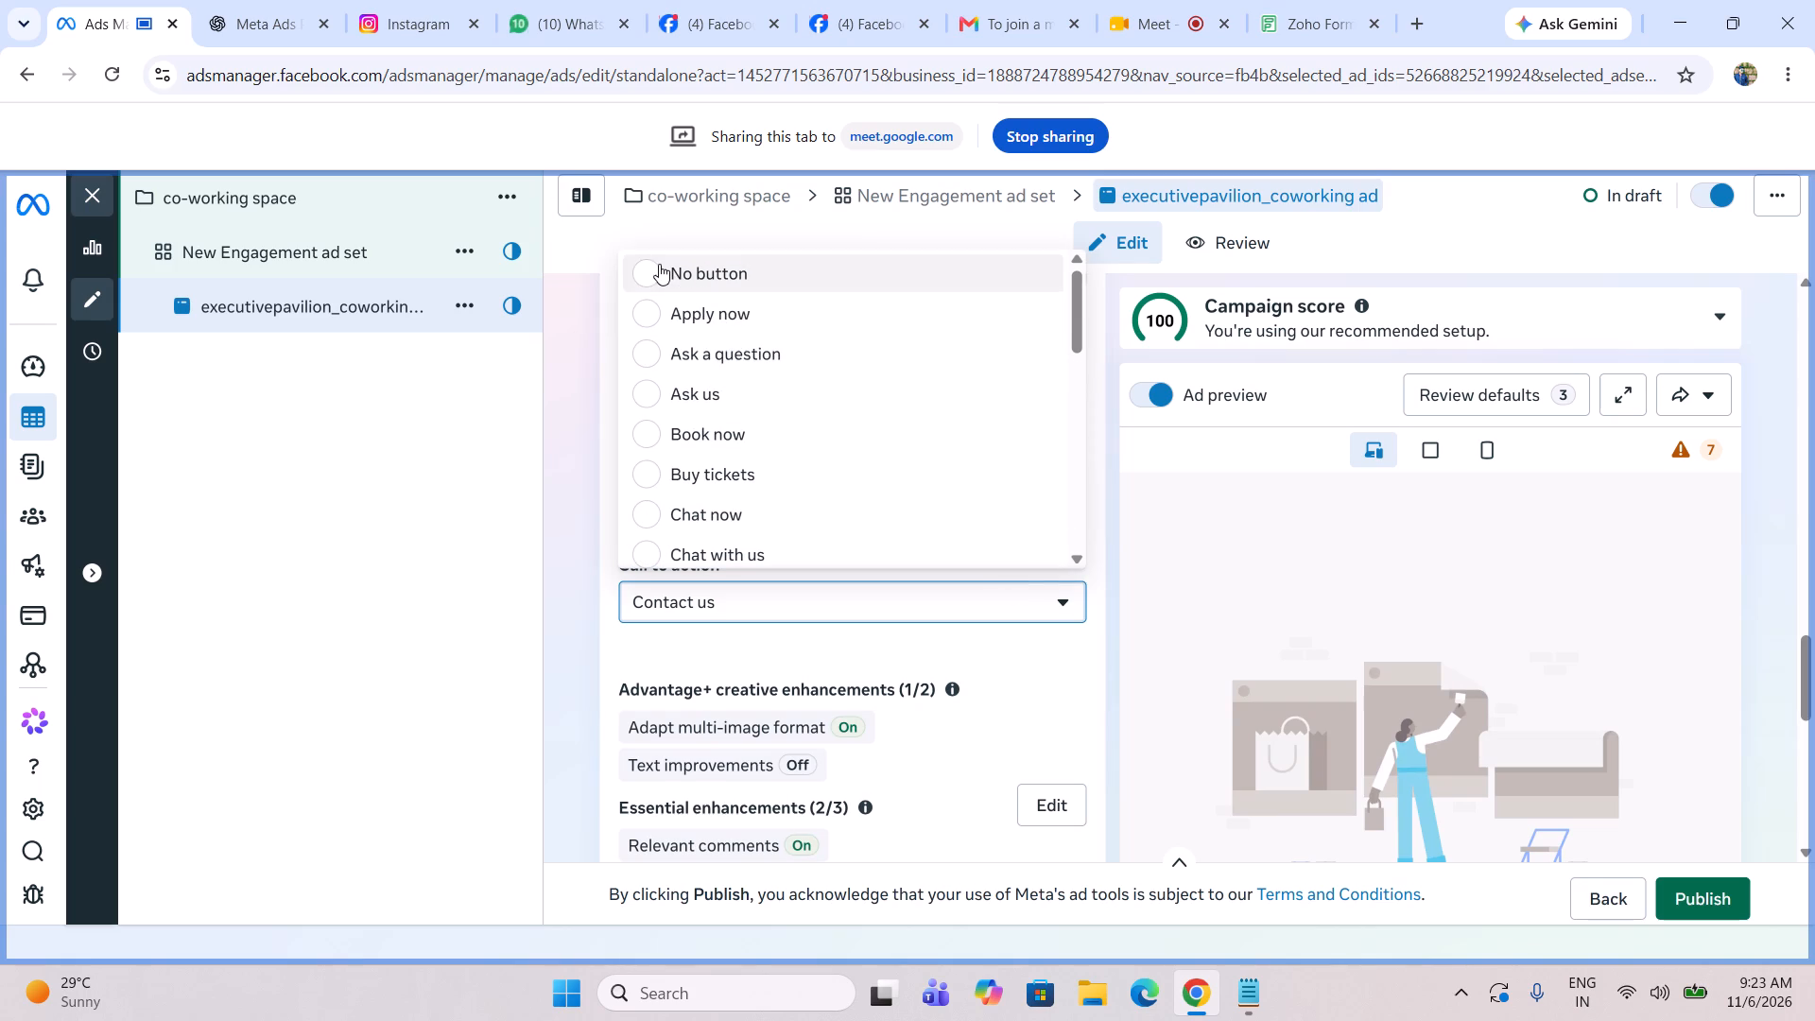
pyautogui.click(658, 263)
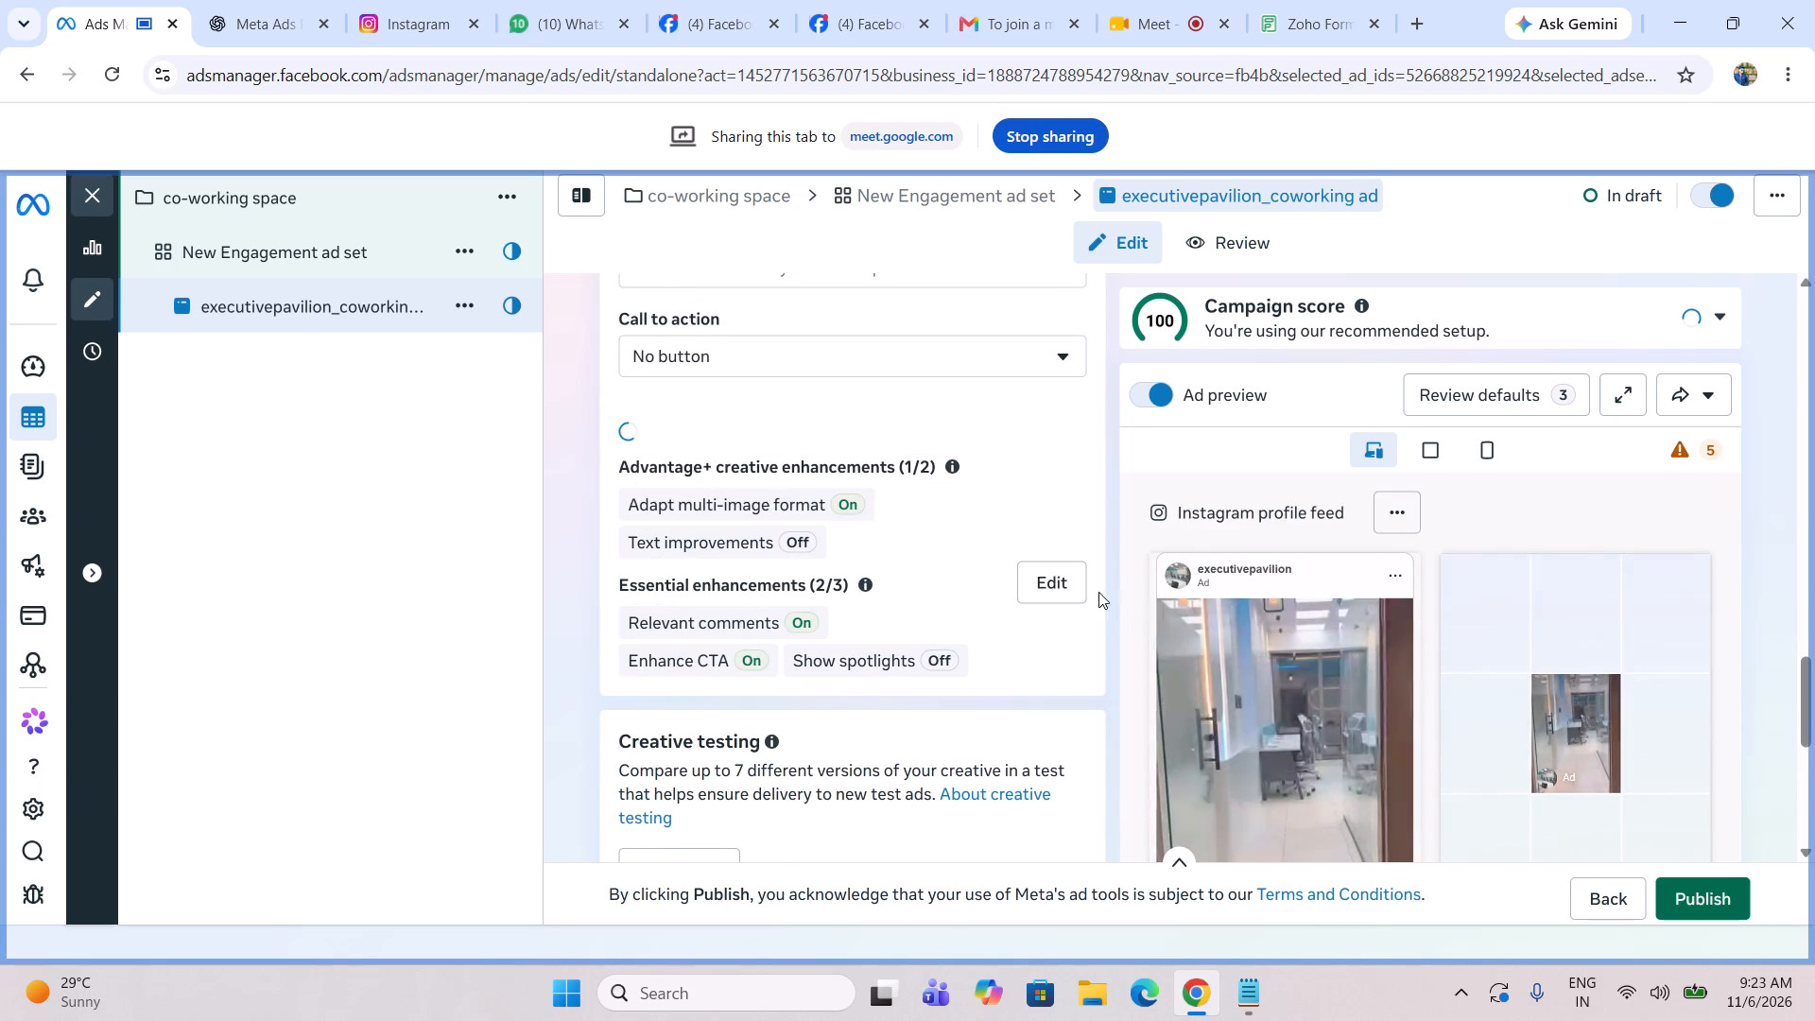
# Review the ad's creative enhancements, creative testing and tracking sections, and examine the placement previews for the ad without a call-to-action button.
pyautogui.scroll(-2, 955, 586)
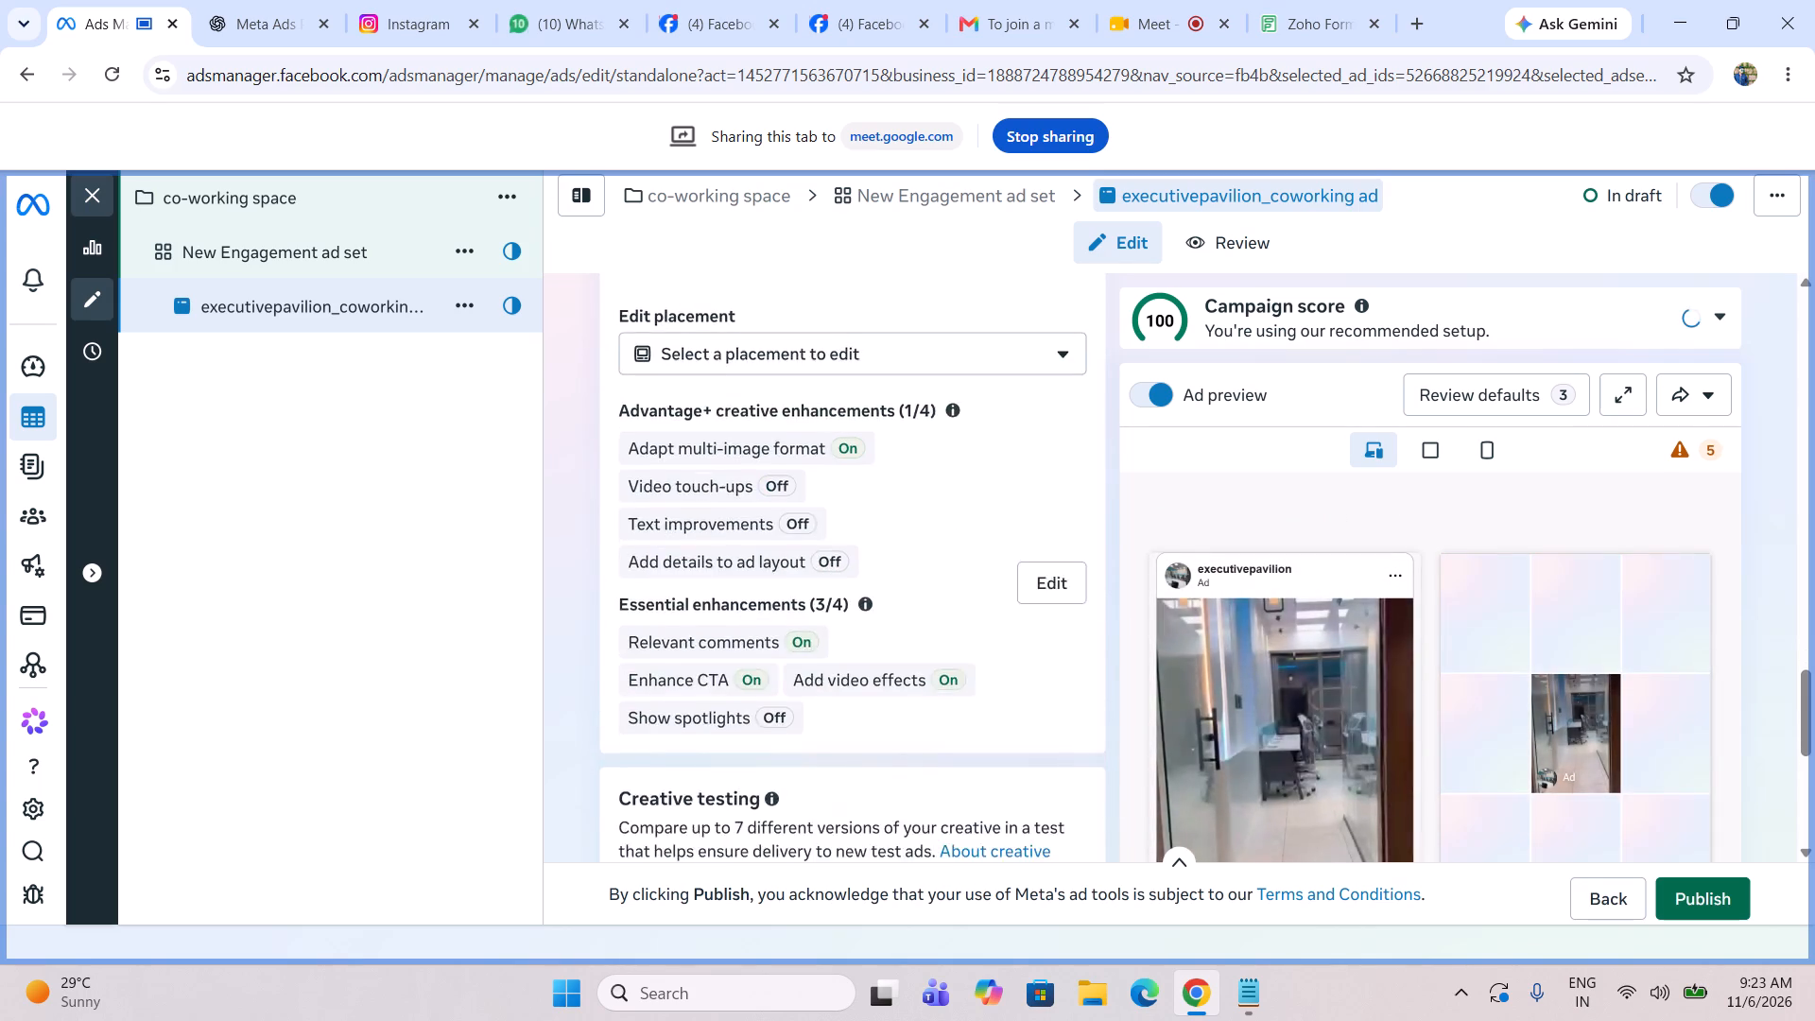
pyautogui.scroll(-2, 937, 614)
pyautogui.scroll(-1, 1227, 626)
pyautogui.scroll(-1, 1327, 633)
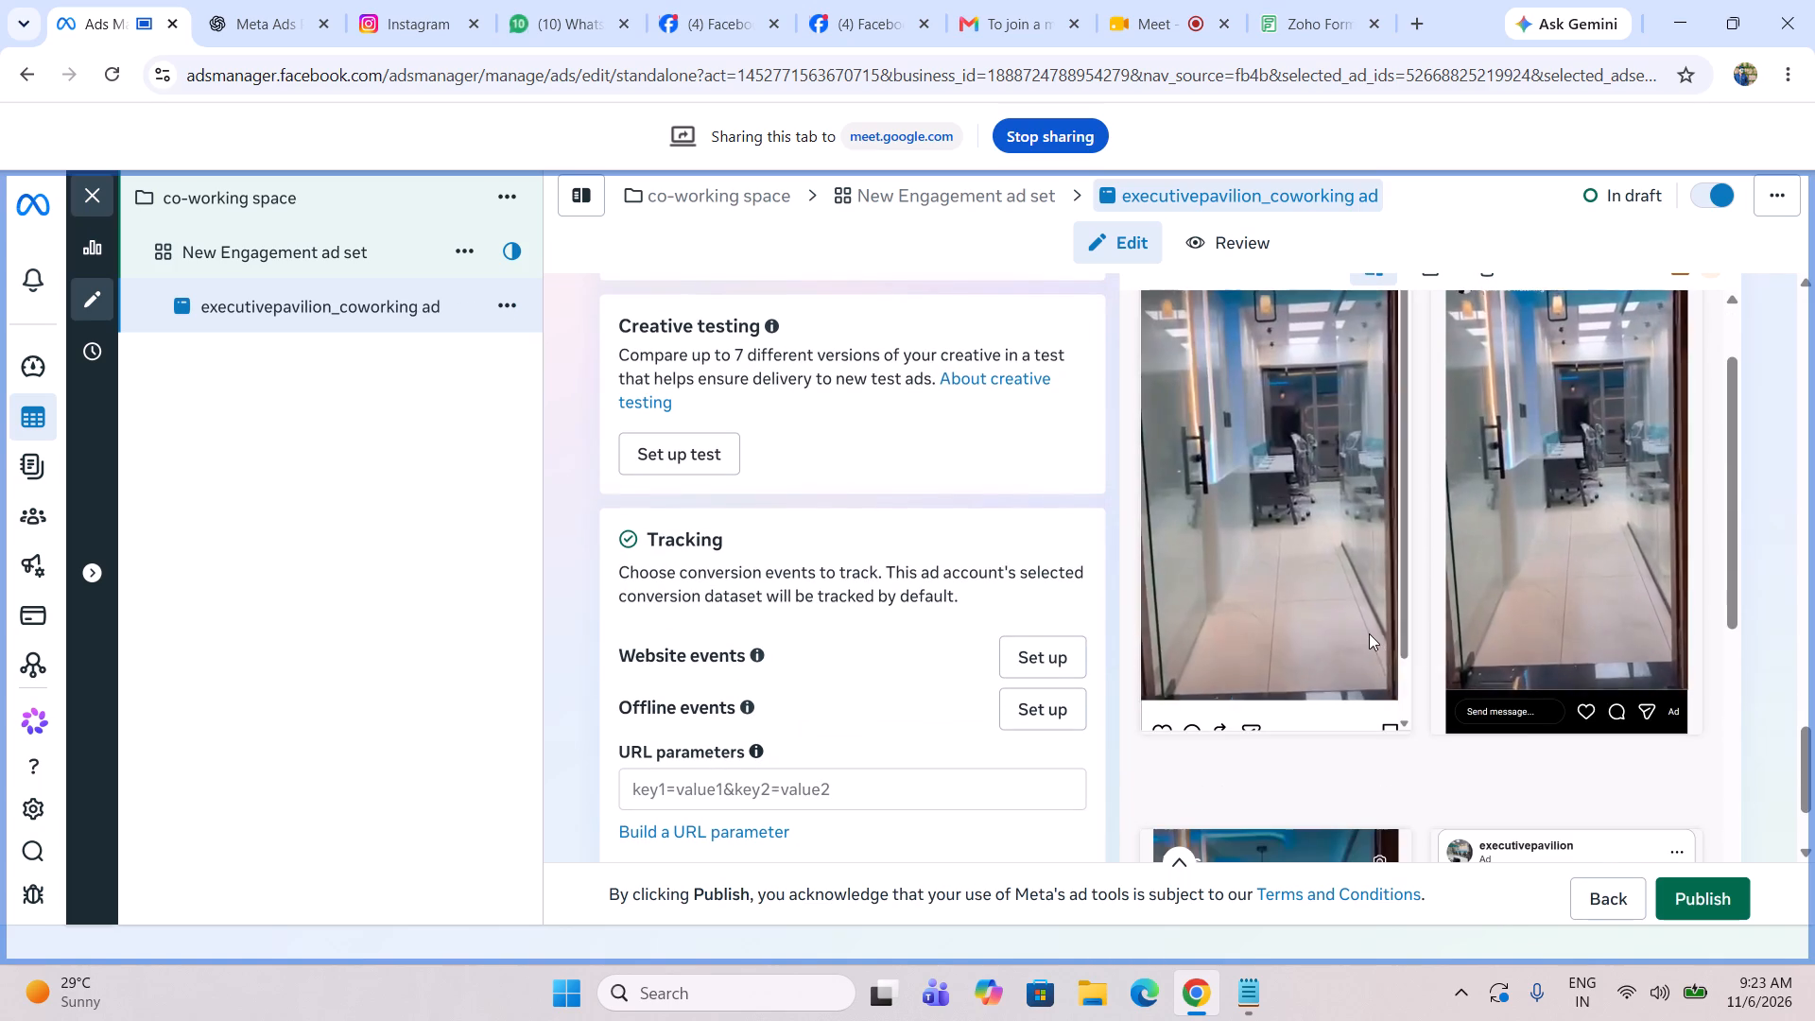
pyautogui.scroll(1, 1369, 633)
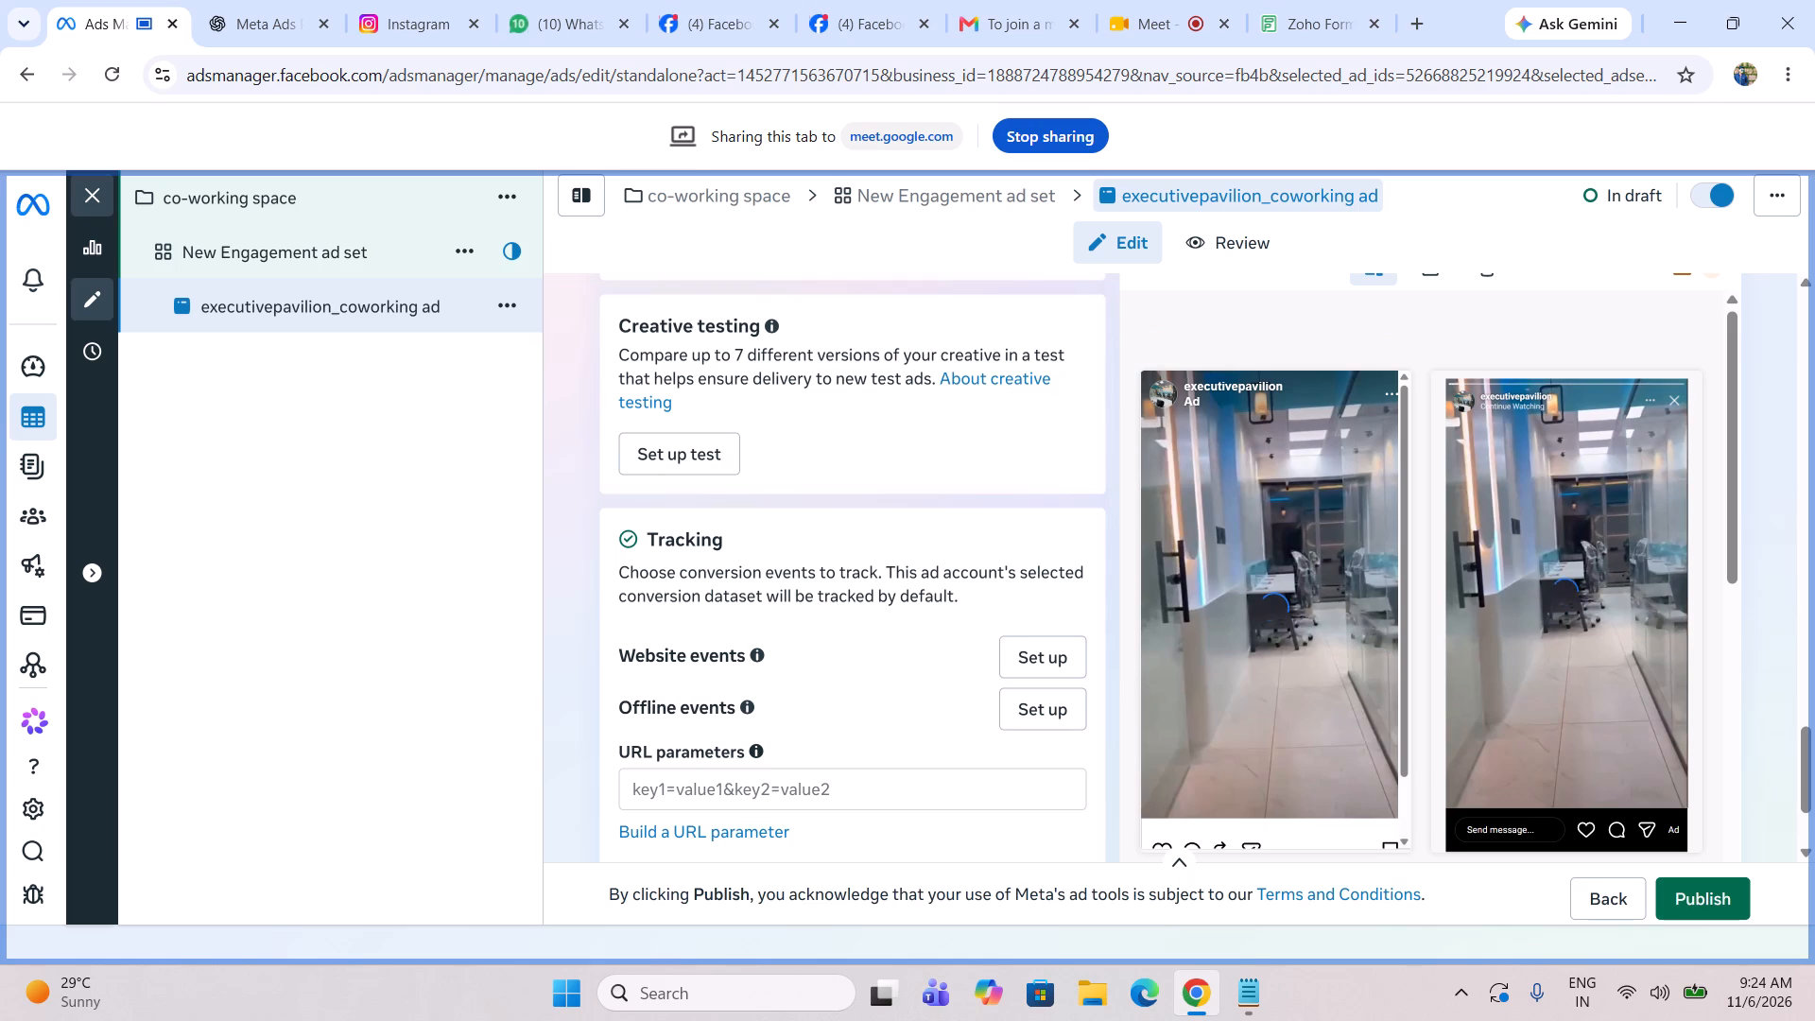
pyautogui.scroll(-1, 856, 575)
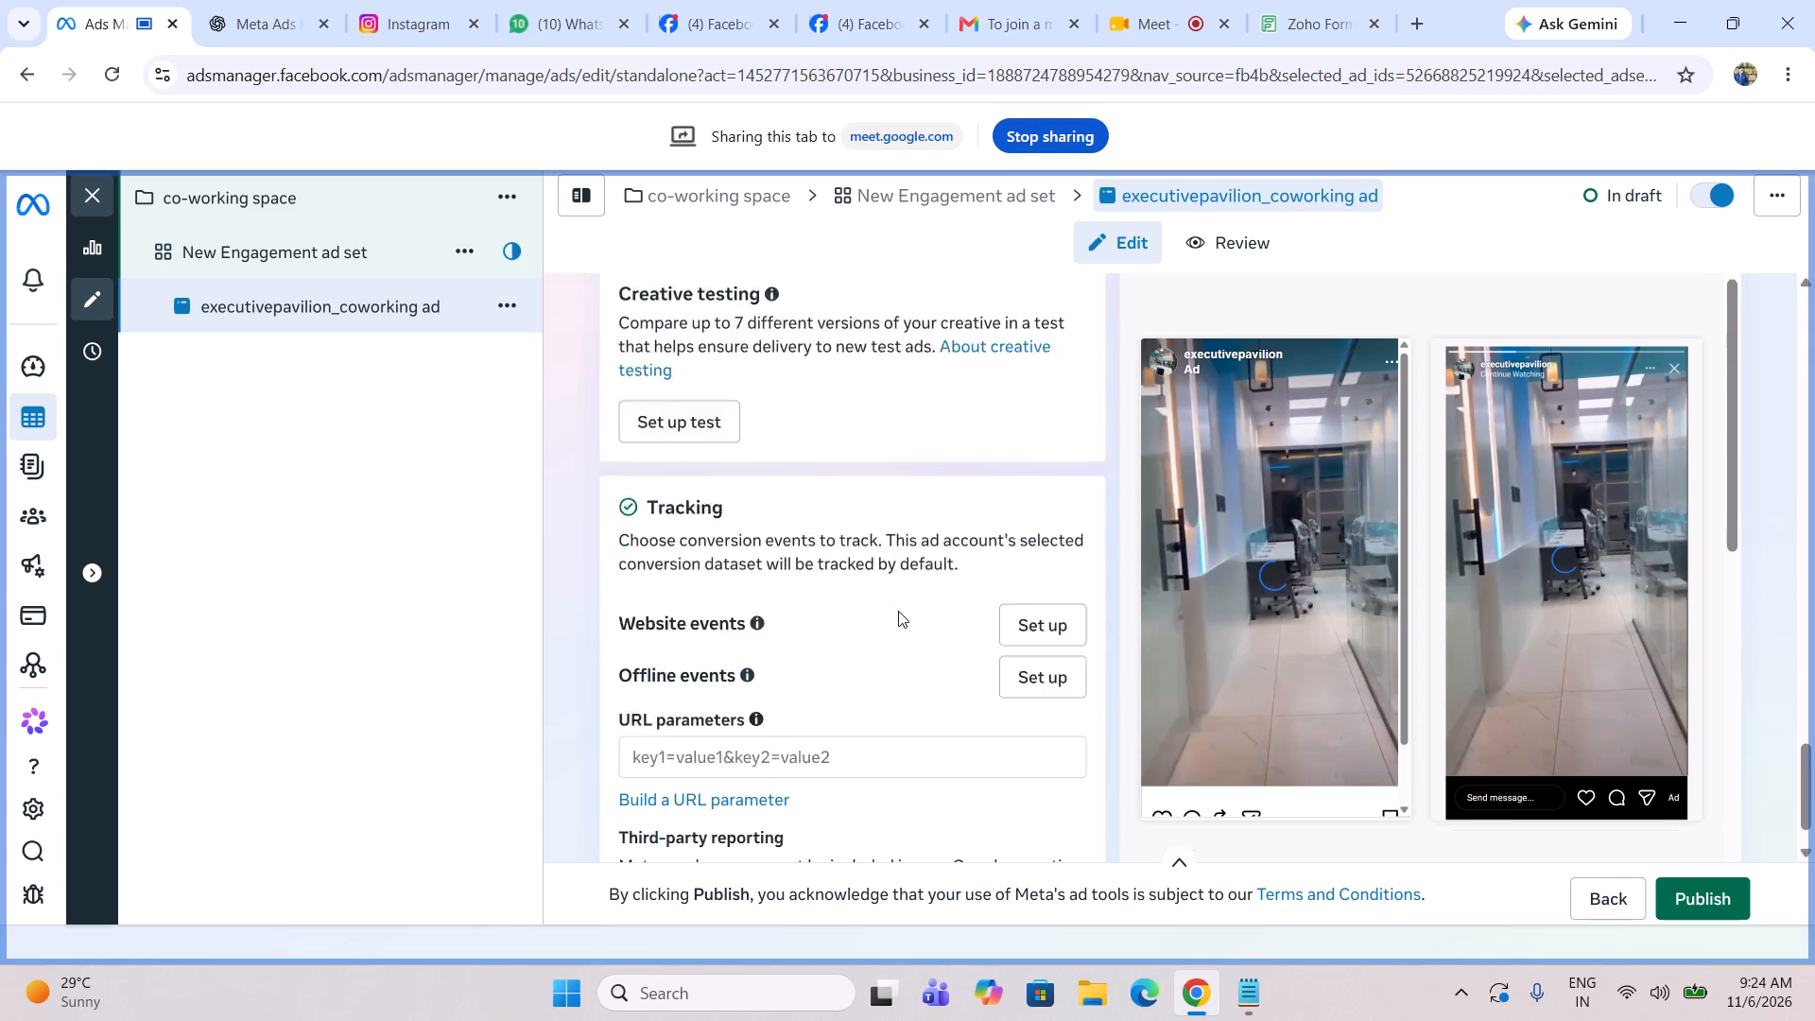
pyautogui.scroll(-1, 898, 611)
pyautogui.scroll(-3, 906, 505)
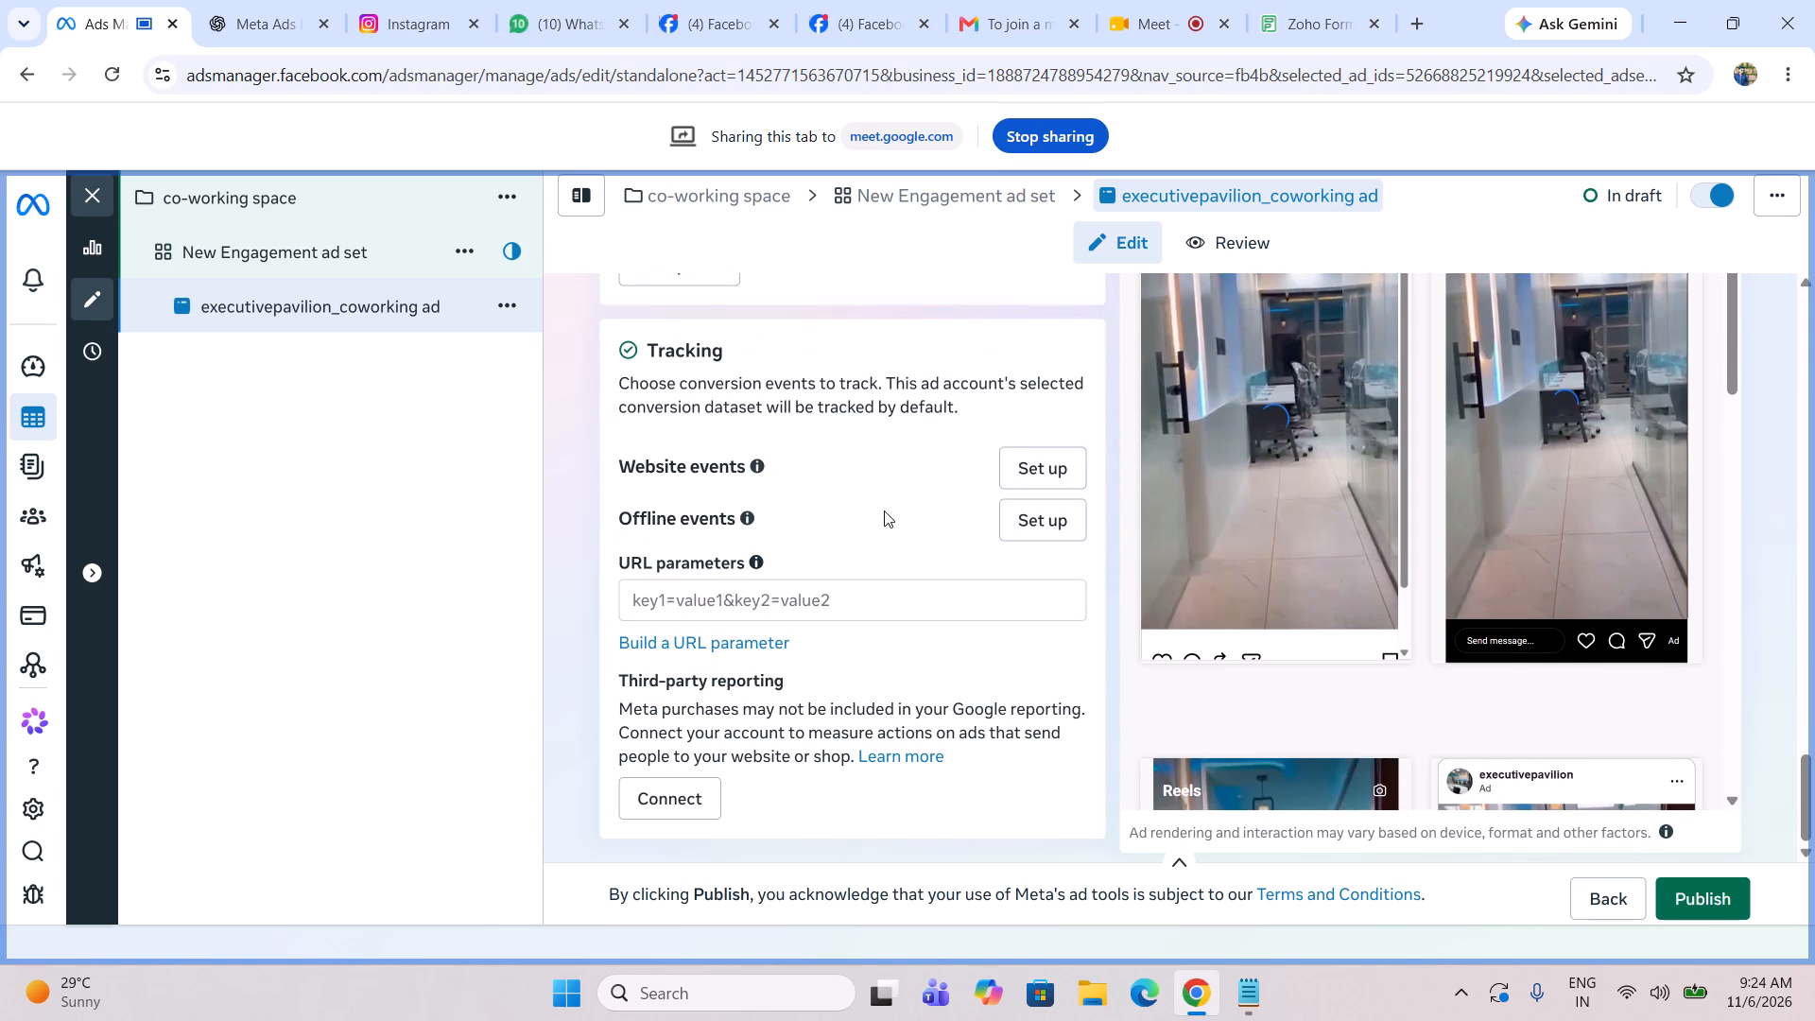
pyautogui.scroll(-3, 1250, 472)
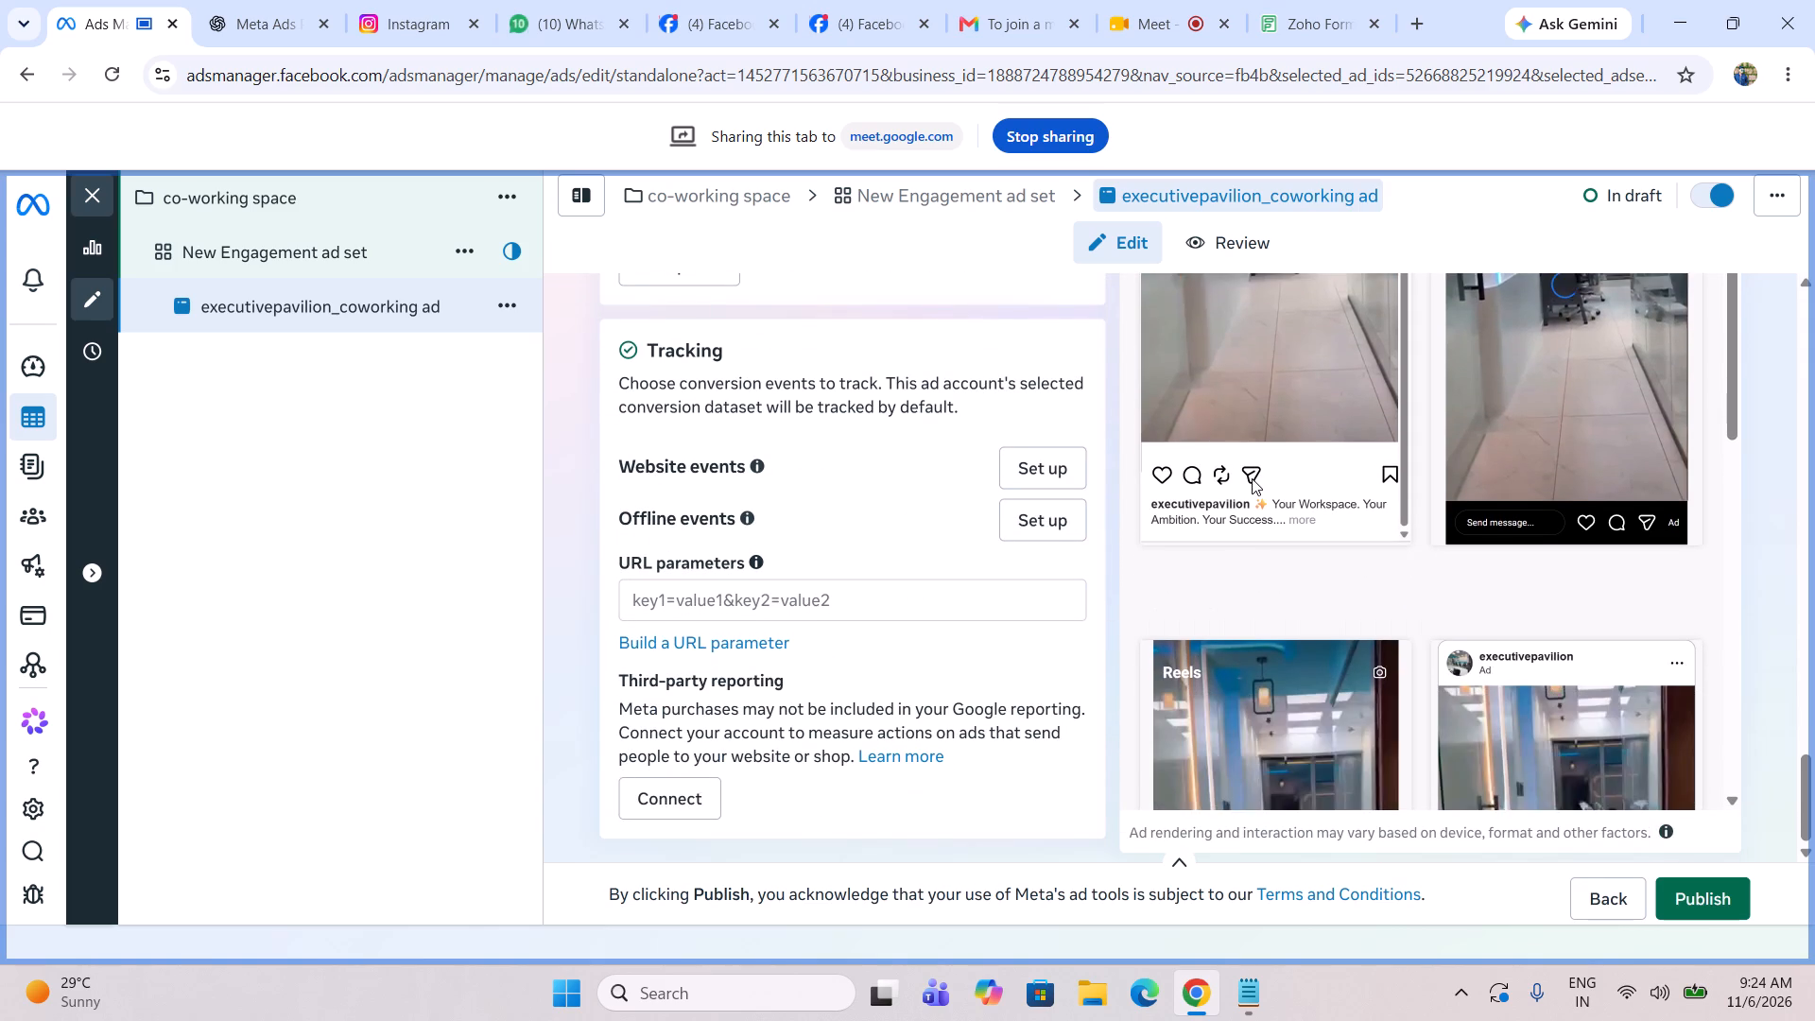
pyautogui.scroll(-2, 1269, 501)
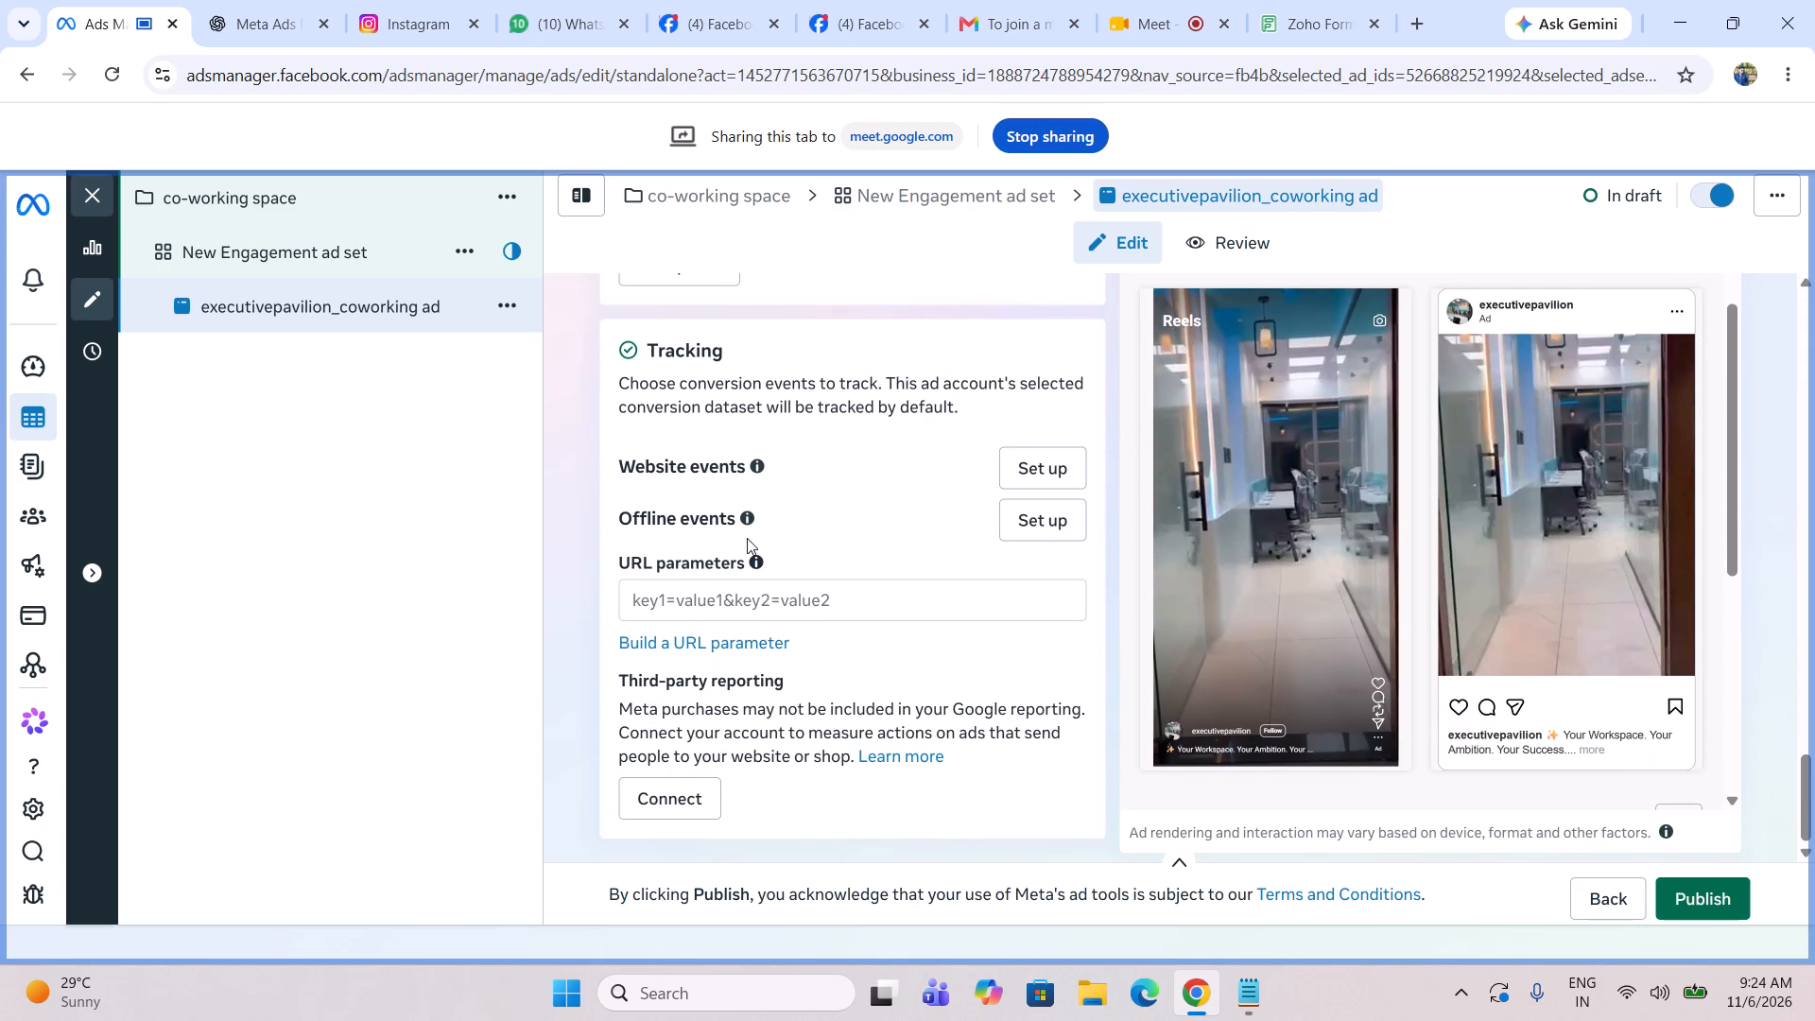
# Examine the essential enhancements, creative testing and tracking settings alongside the Reels and feed previews.
pyautogui.scroll(-2, 747, 538)
pyautogui.scroll(3, 847, 614)
pyautogui.scroll(-1, 842, 591)
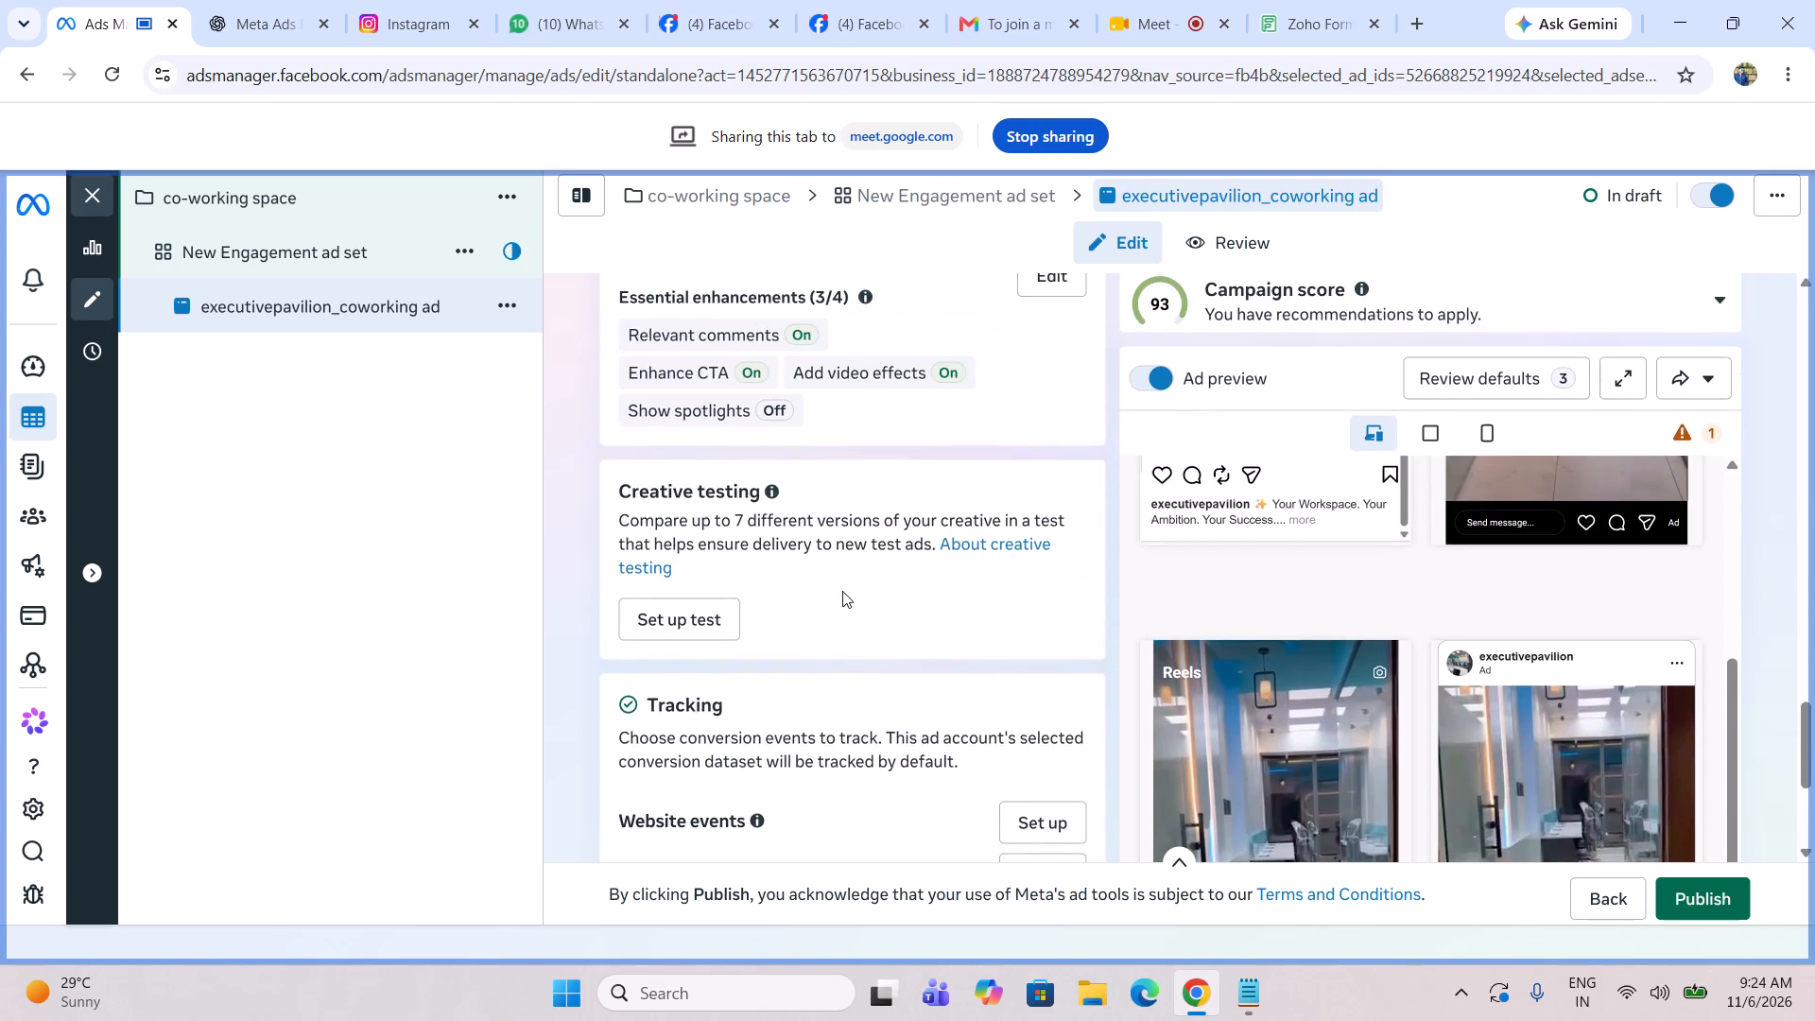
pyautogui.scroll(-5, 842, 591)
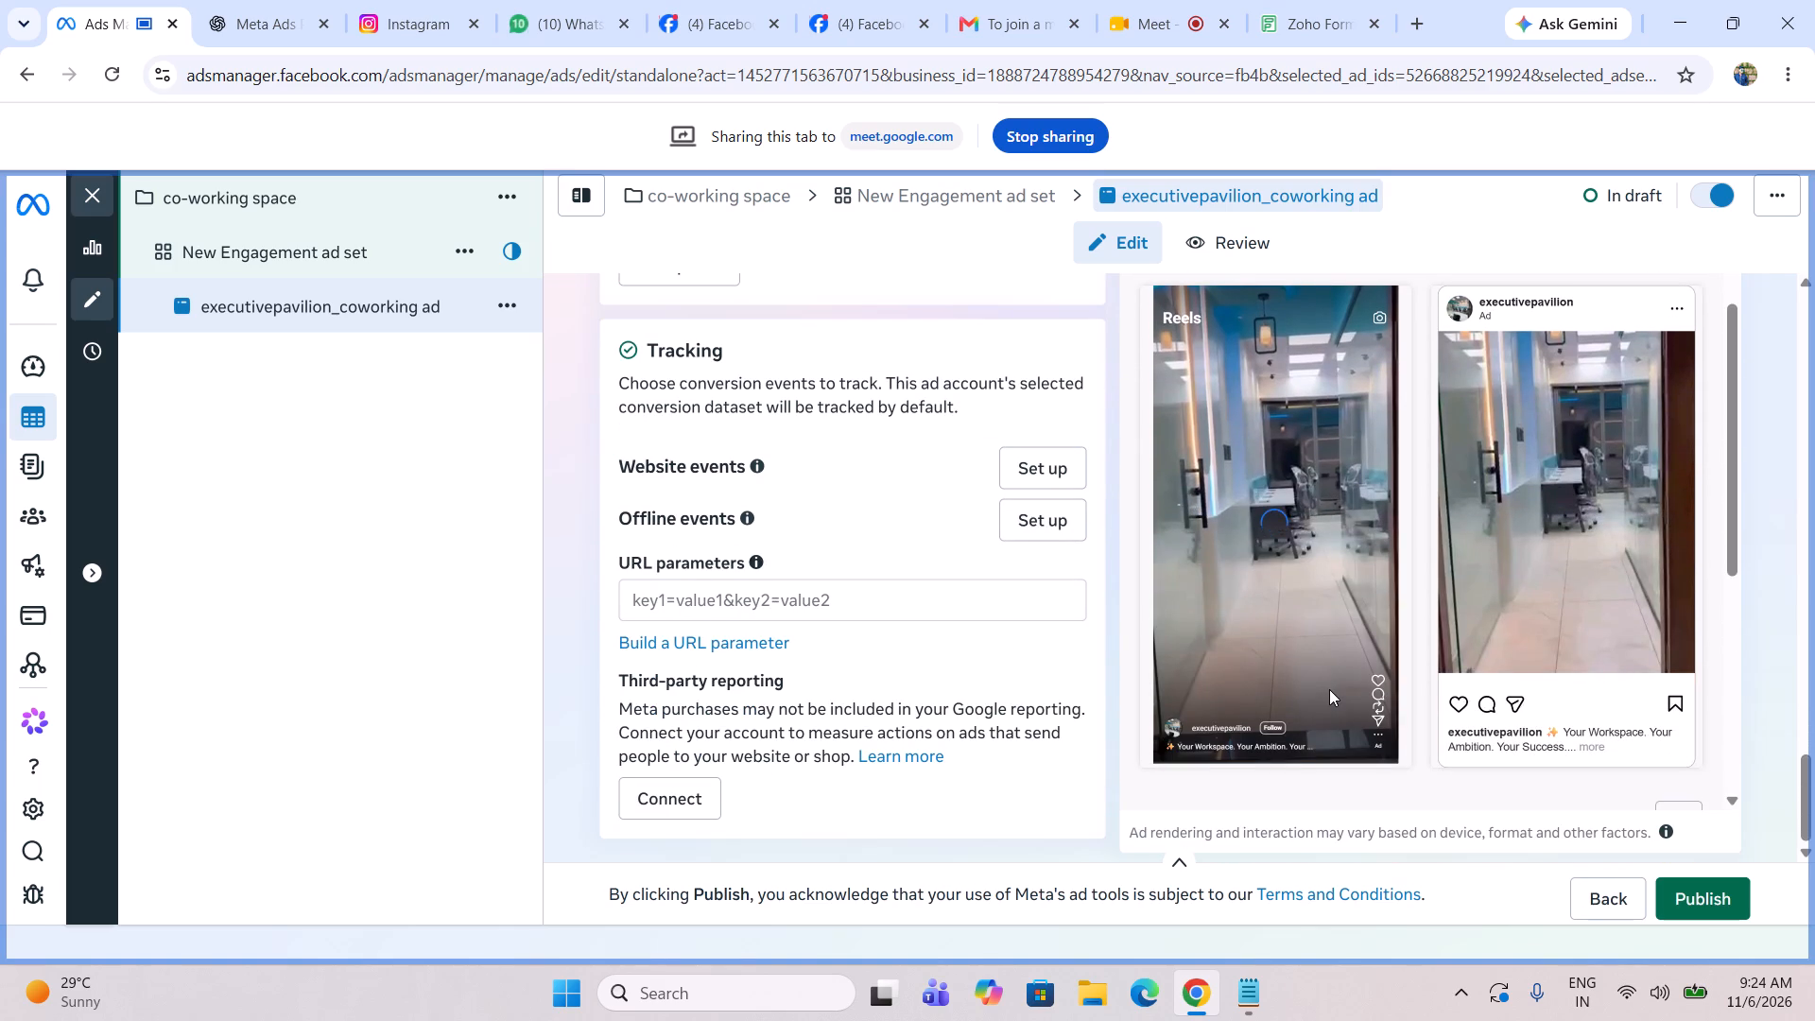